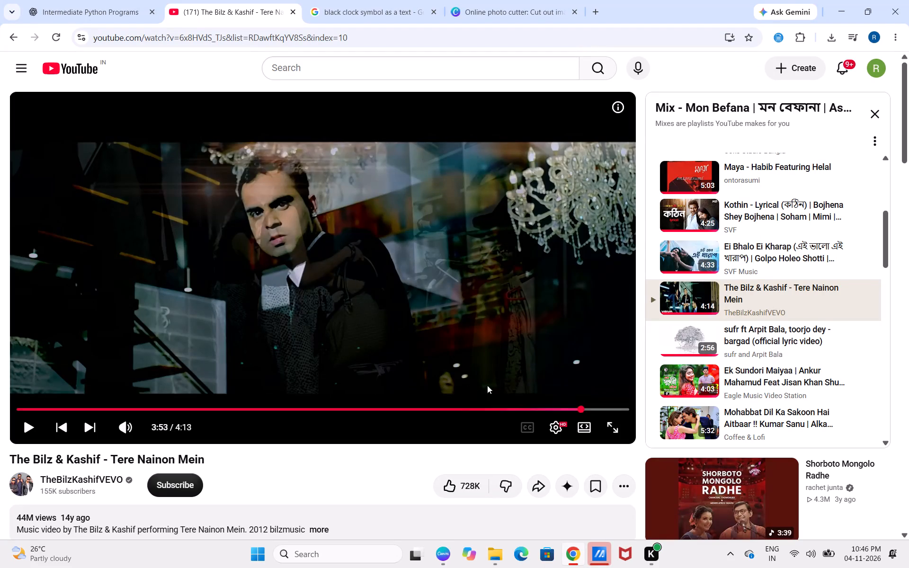
Resume the paused music video, and switch playback to "sufr ft Arpit Bala, toorjo dey - bargad (official lyric video)" in the mix.
click(22, 428)
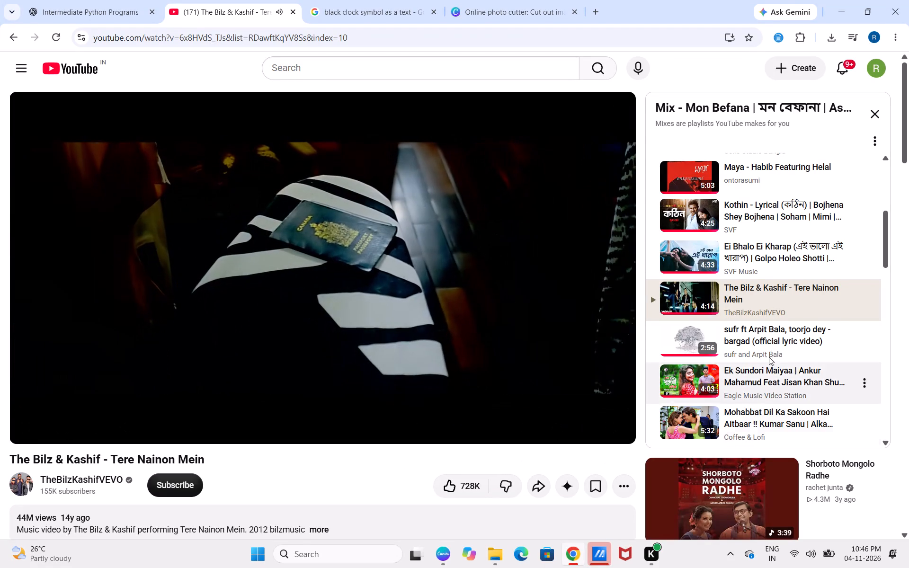
click(778, 329)
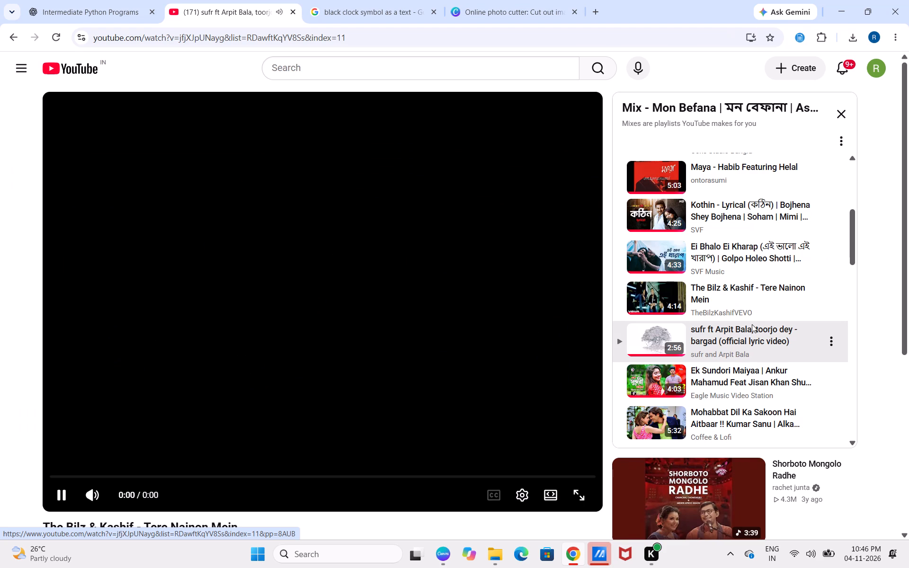
Leave the video page and switch to the Canva desktop app with the open design.
click(514, 0)
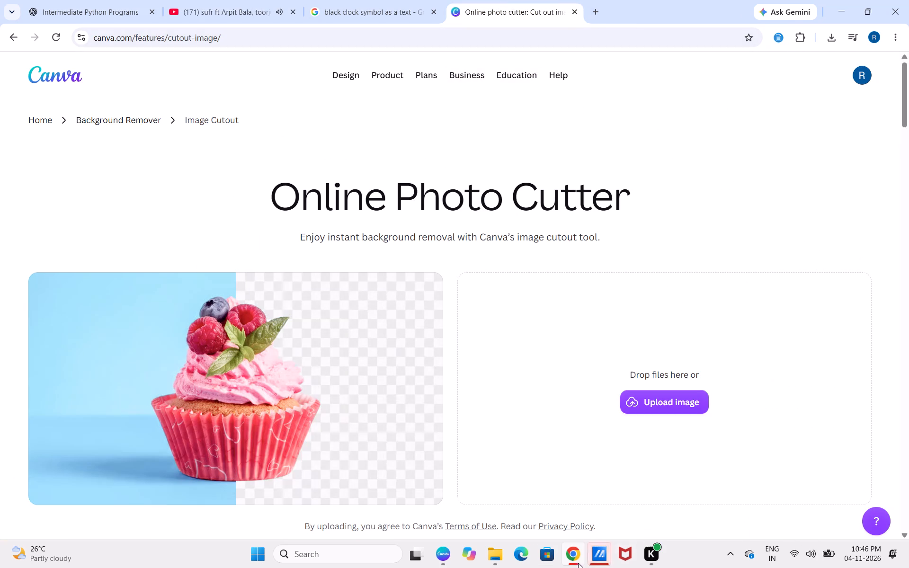
click(445, 553)
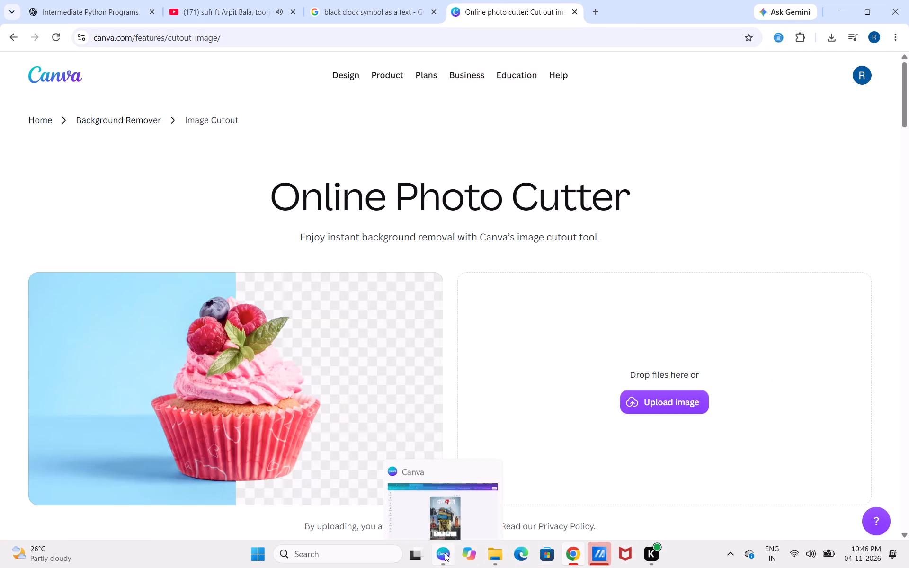
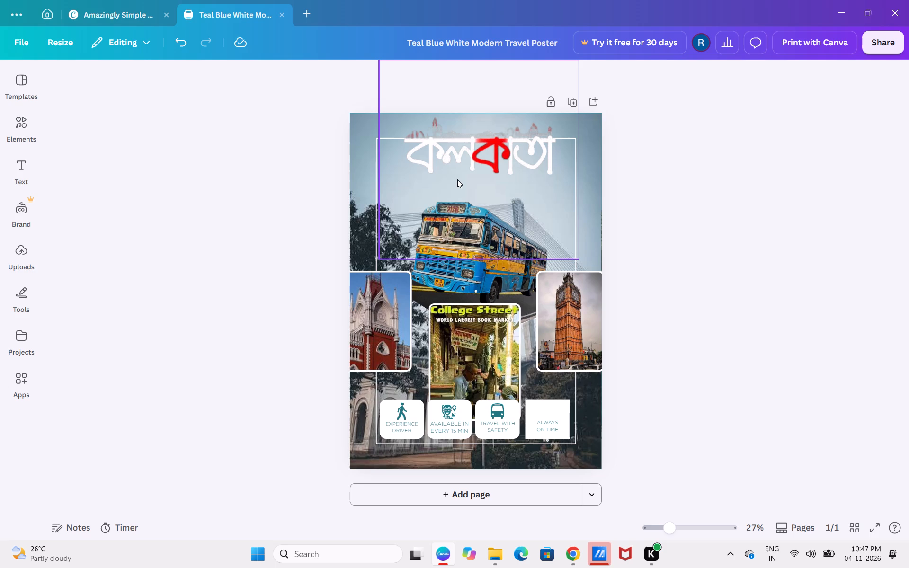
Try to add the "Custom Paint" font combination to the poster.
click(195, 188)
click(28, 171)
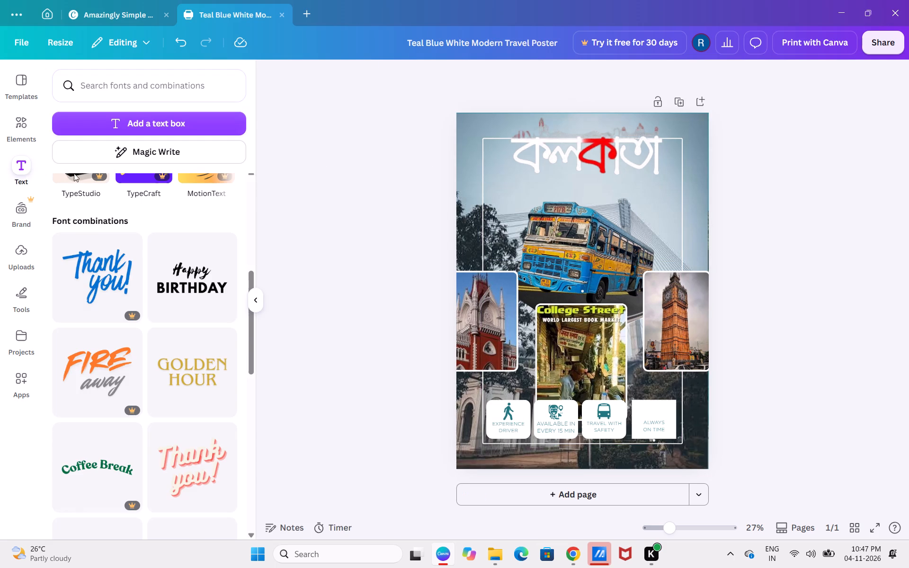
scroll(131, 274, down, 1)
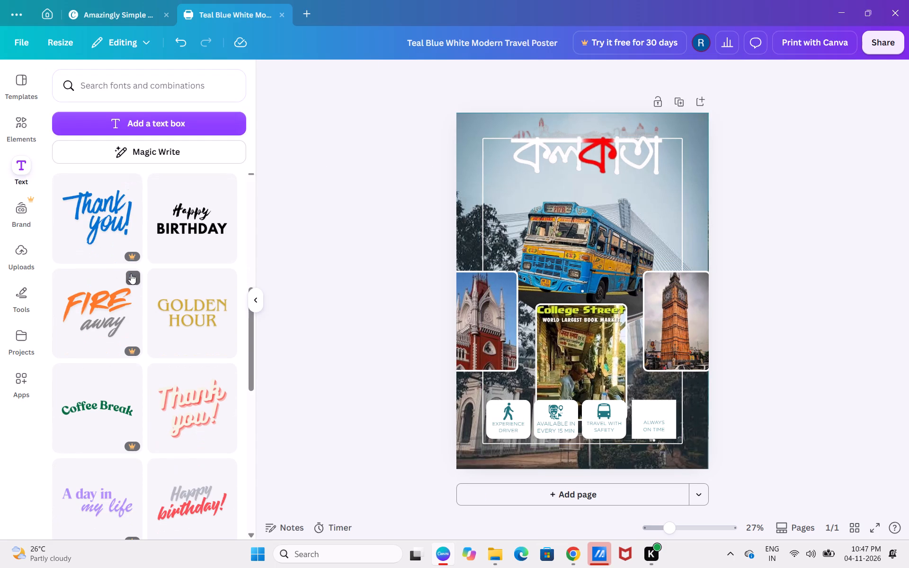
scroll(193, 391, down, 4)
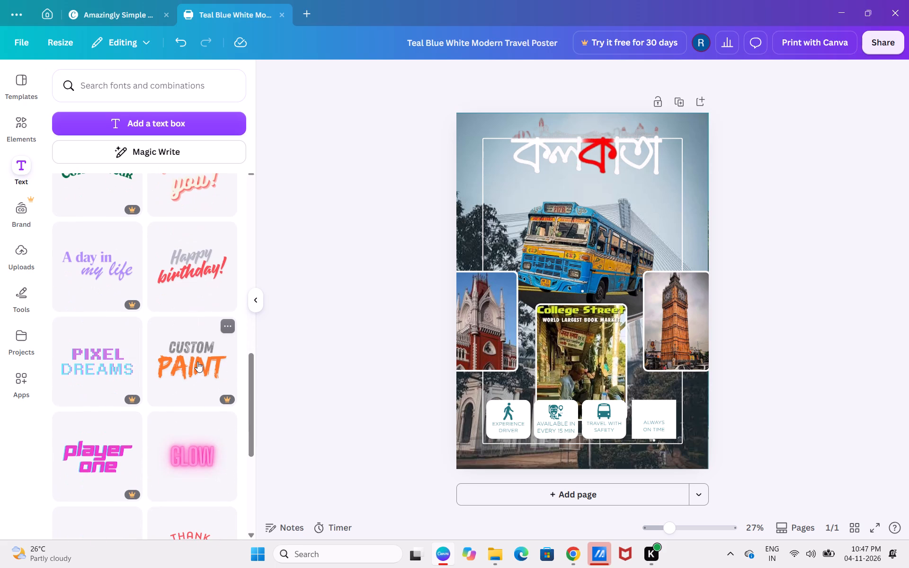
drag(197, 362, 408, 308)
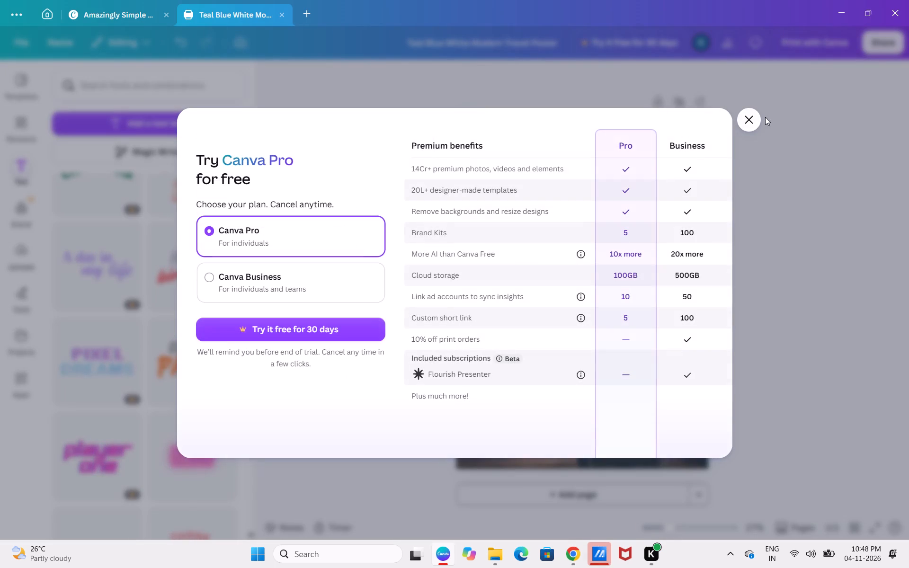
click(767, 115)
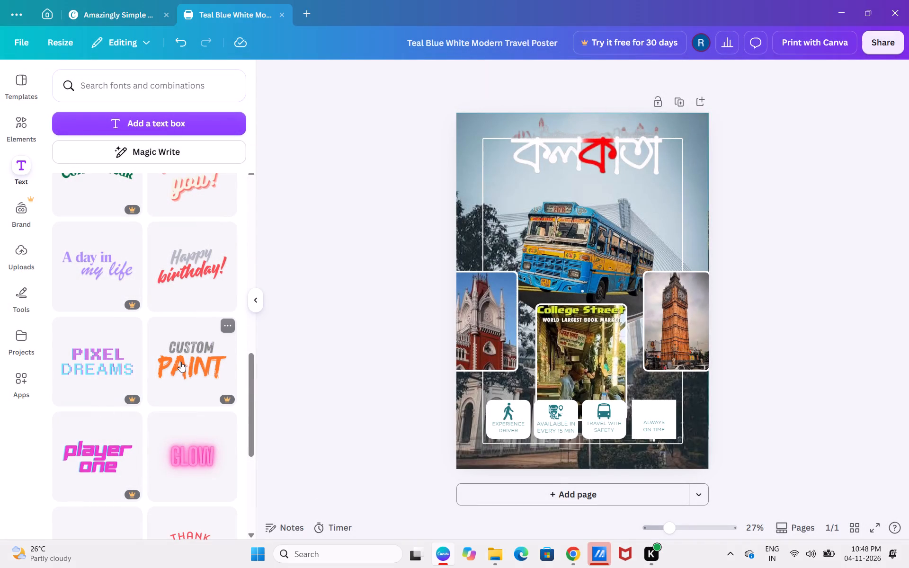
Add the red "Coming Soon Stay Tuned" font combination to the poster, over the bus below the Bengali title.
scroll(180, 362, down, 2)
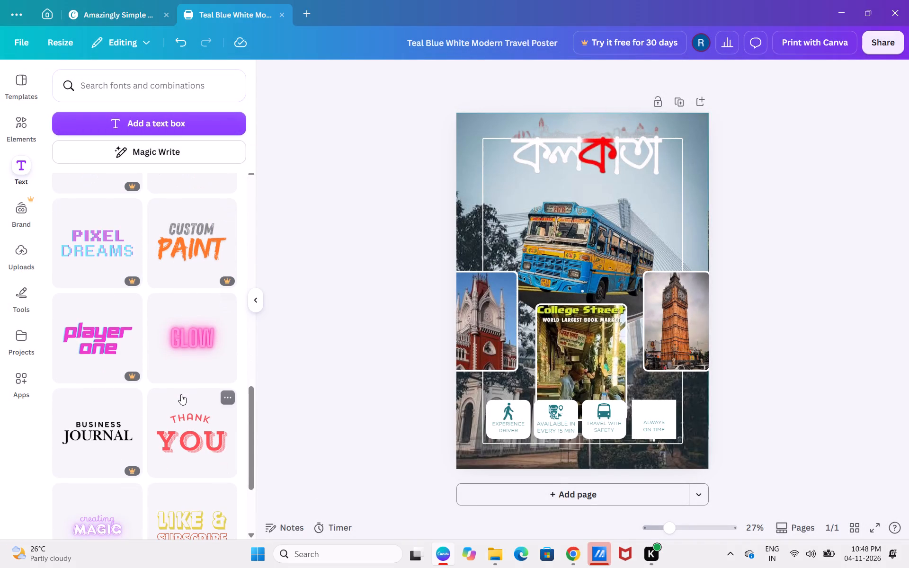
scroll(181, 394, down, 2)
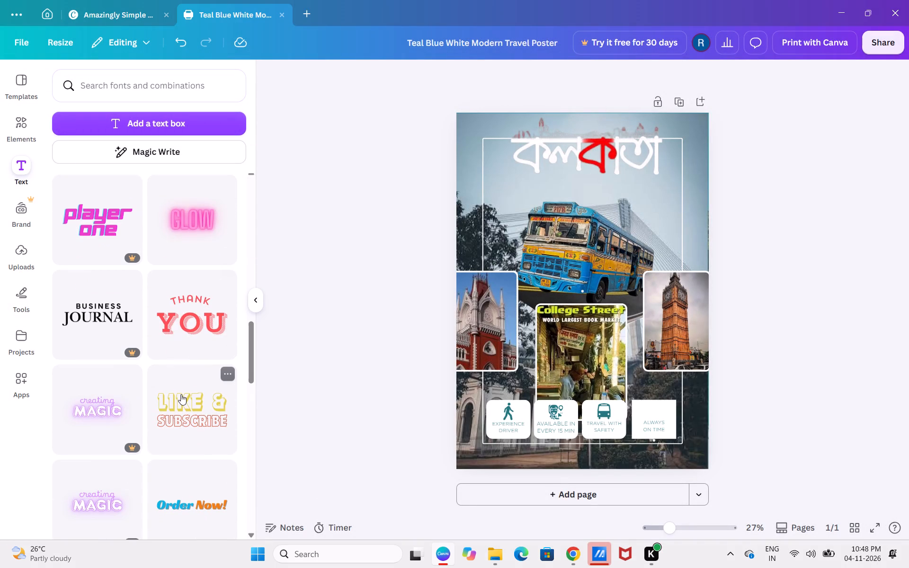
scroll(181, 394, down, 2)
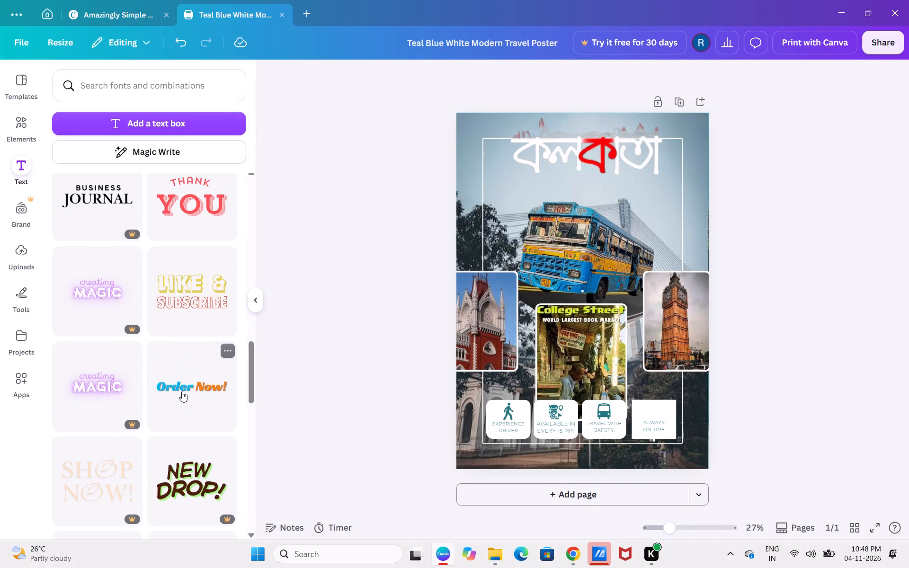
scroll(145, 357, down, 2)
scroll(173, 398, down, 2)
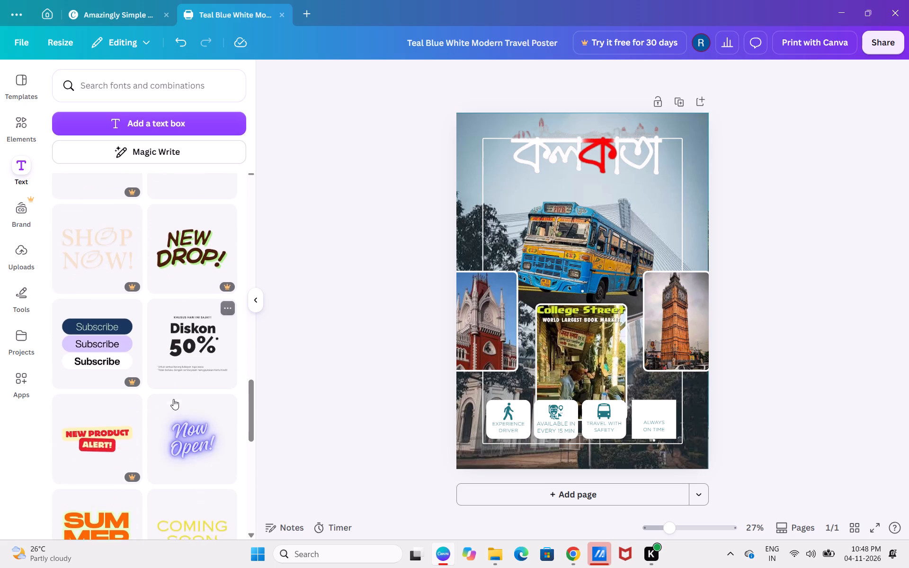
scroll(214, 459, down, 2)
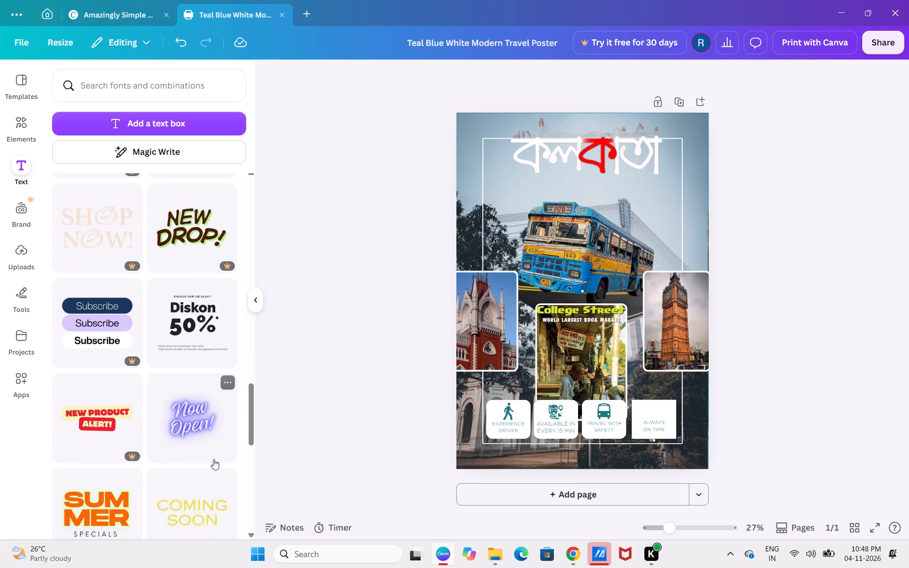
scroll(55, 469, down, 2)
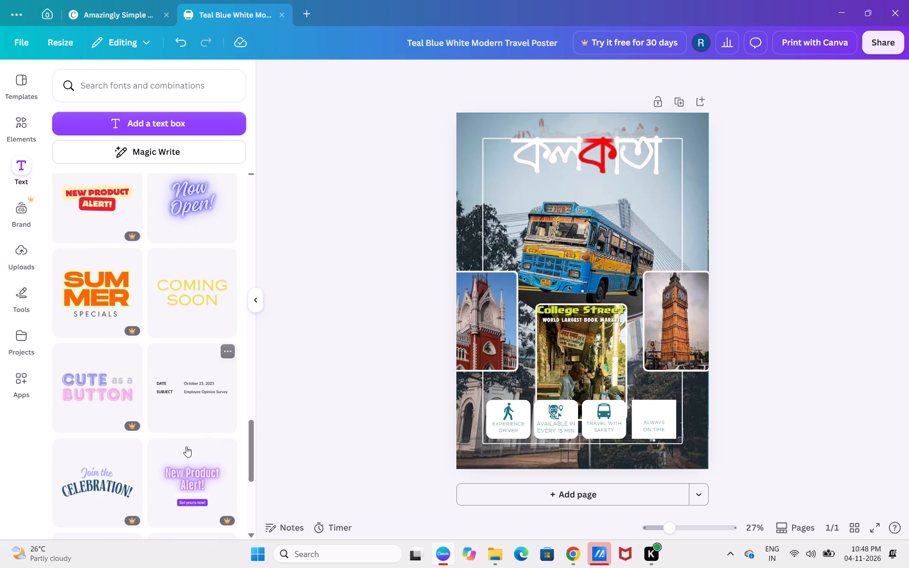
scroll(186, 455, down, 3)
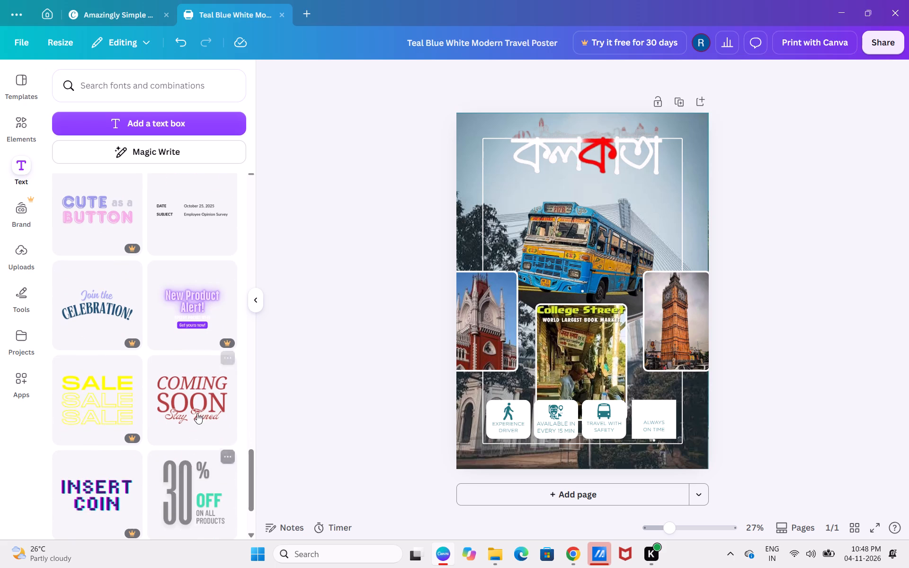
drag(198, 406, 321, 394)
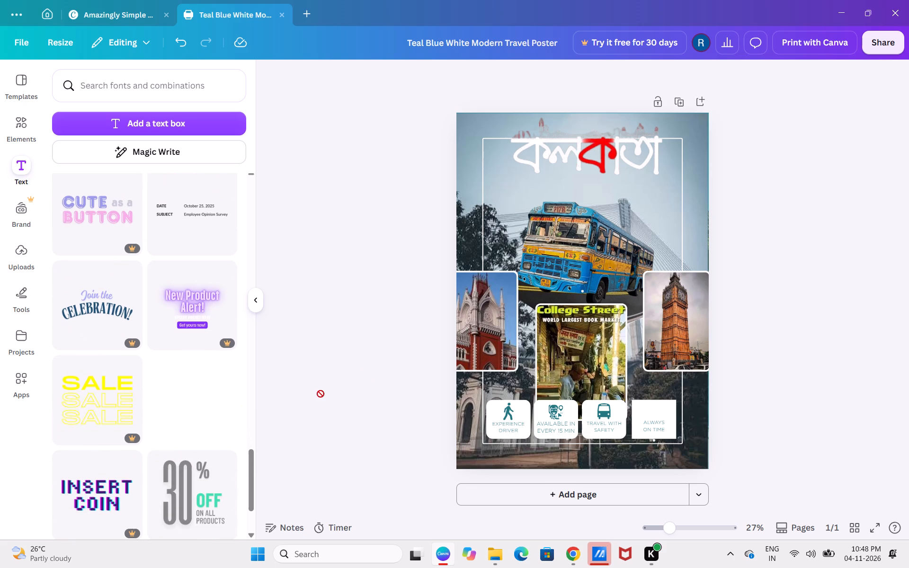
drag(321, 394, 369, 374)
drag(187, 406, 481, 284)
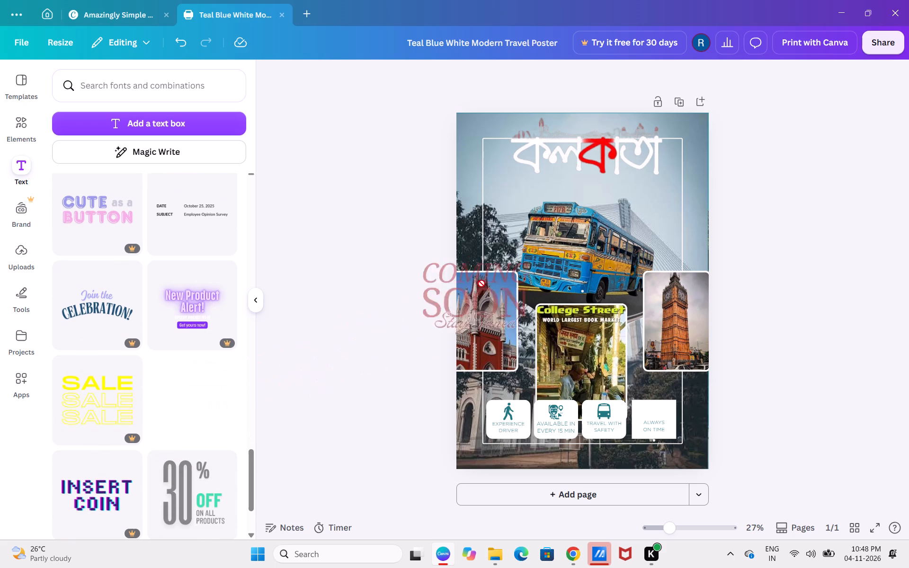
drag(481, 284, 542, 217)
click(590, 204)
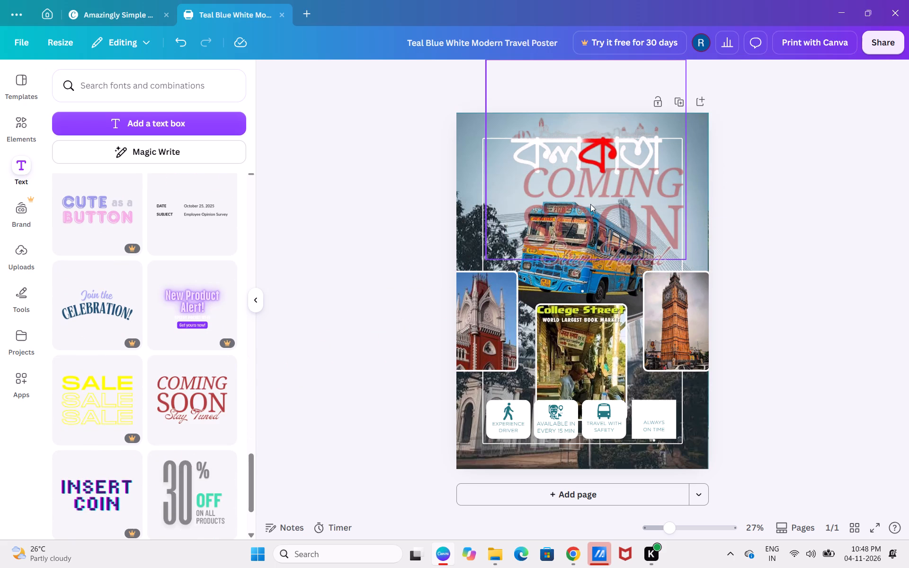
Clear the "COMING" line's text and delete the "SOON" and "Stay Tuned" lines from the added text group.
click(797, 272)
click(616, 241)
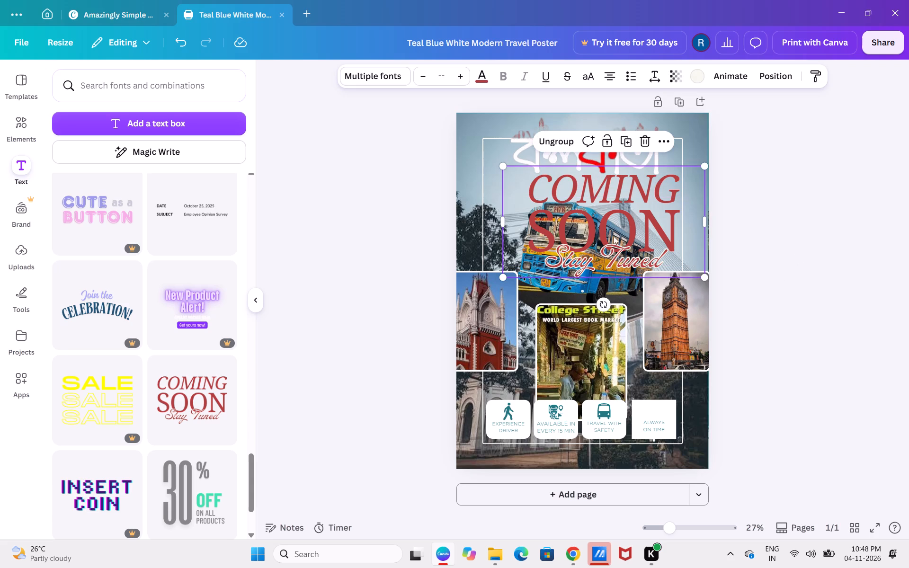
double_click(652, 214)
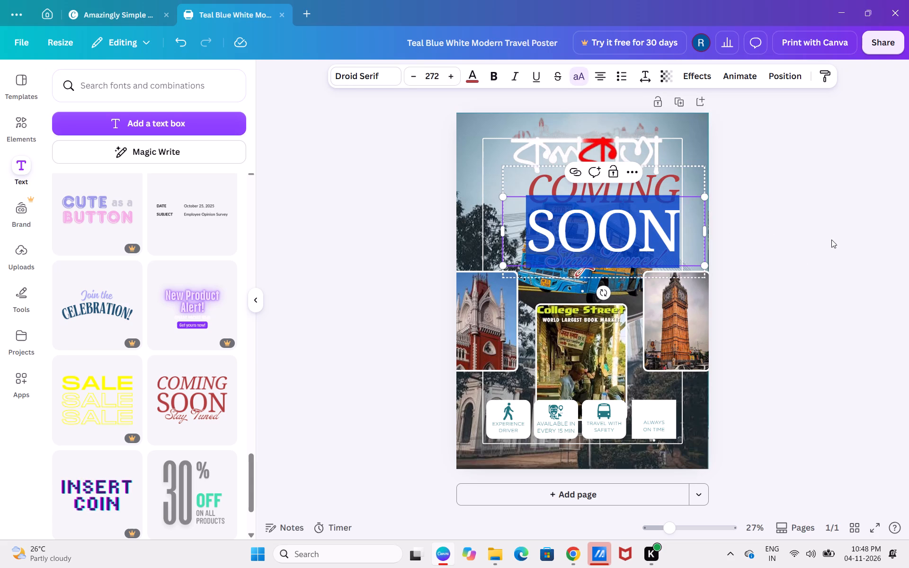
click(837, 240)
click(613, 254)
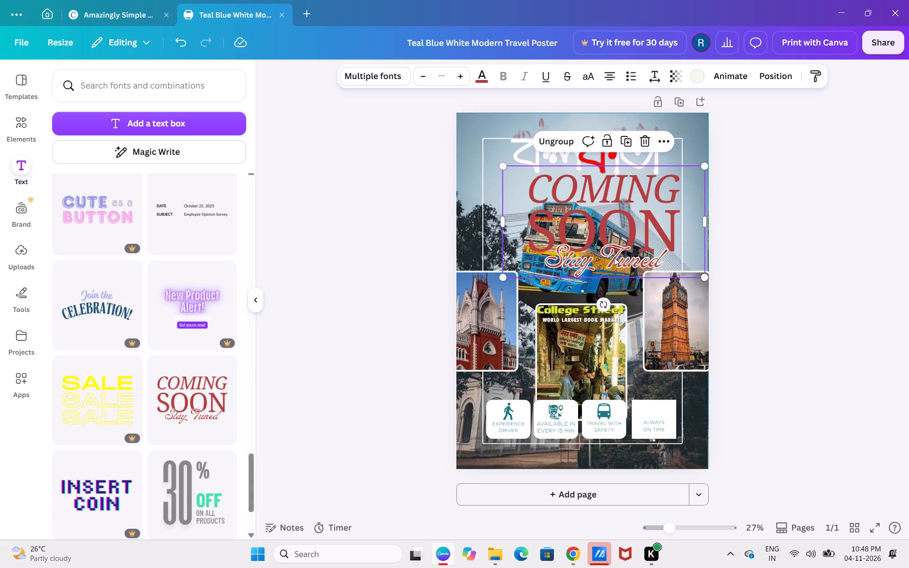
double_click(655, 239)
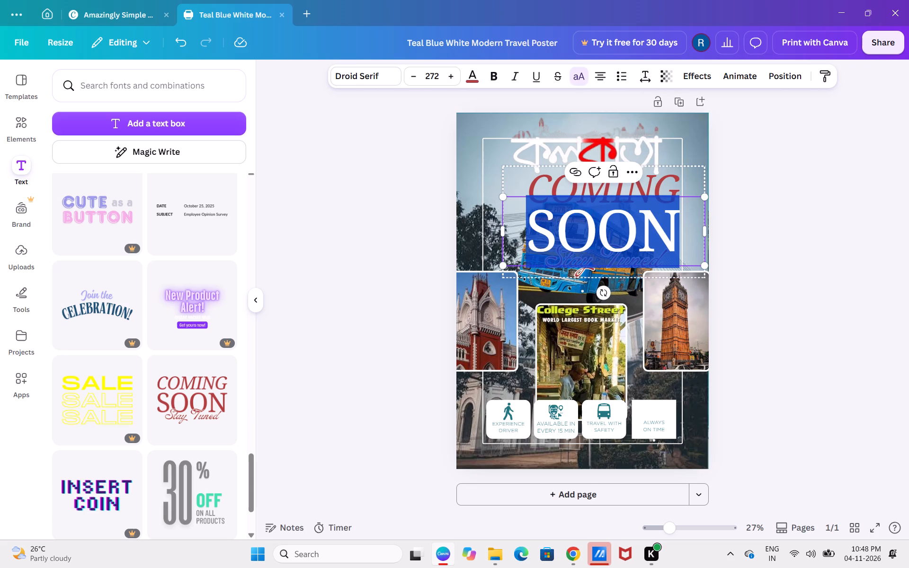
click(675, 235)
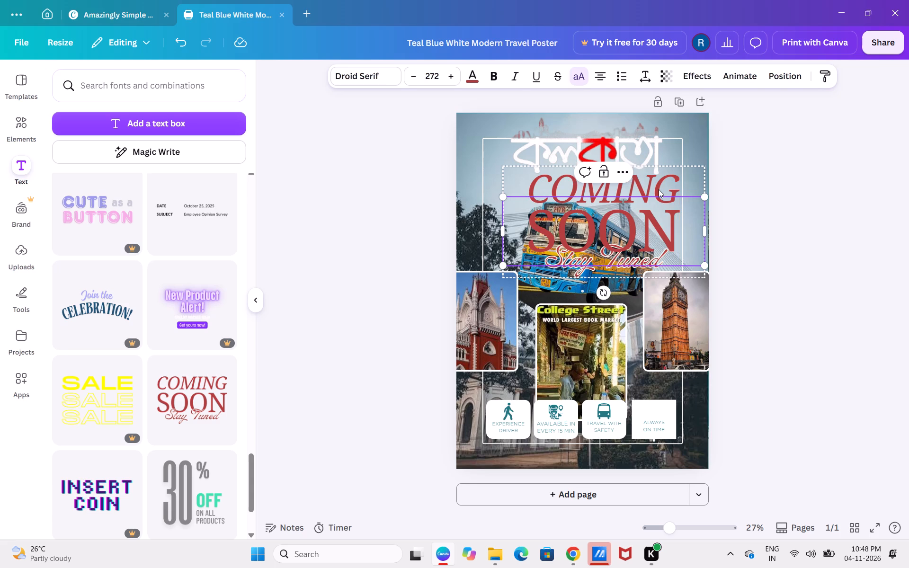
click(659, 189)
click(681, 187)
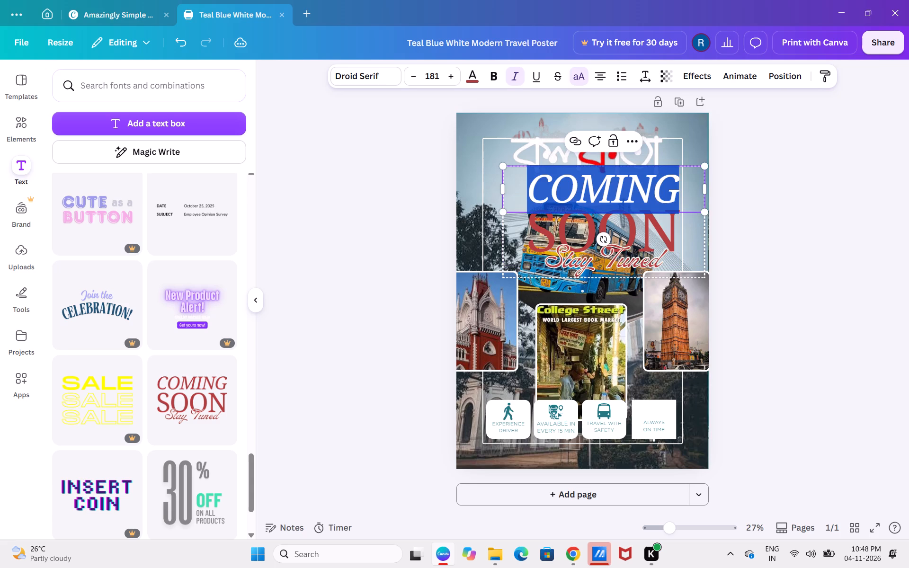
key(BackSpace)
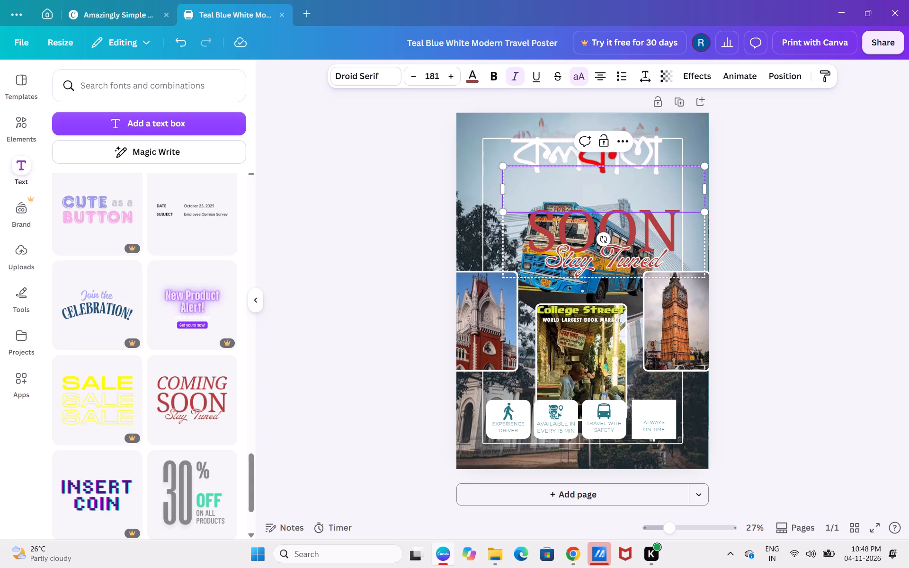
click(676, 224)
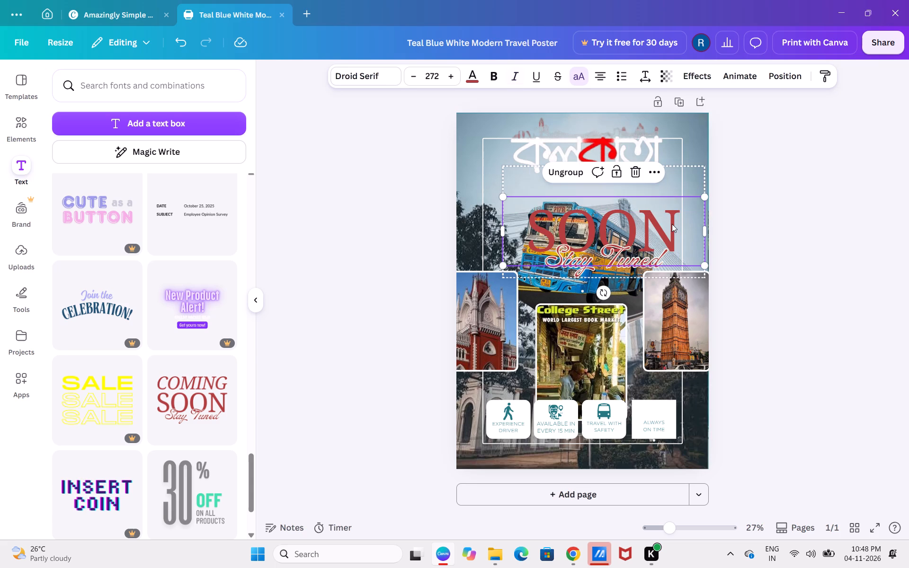
key(BackSpace)
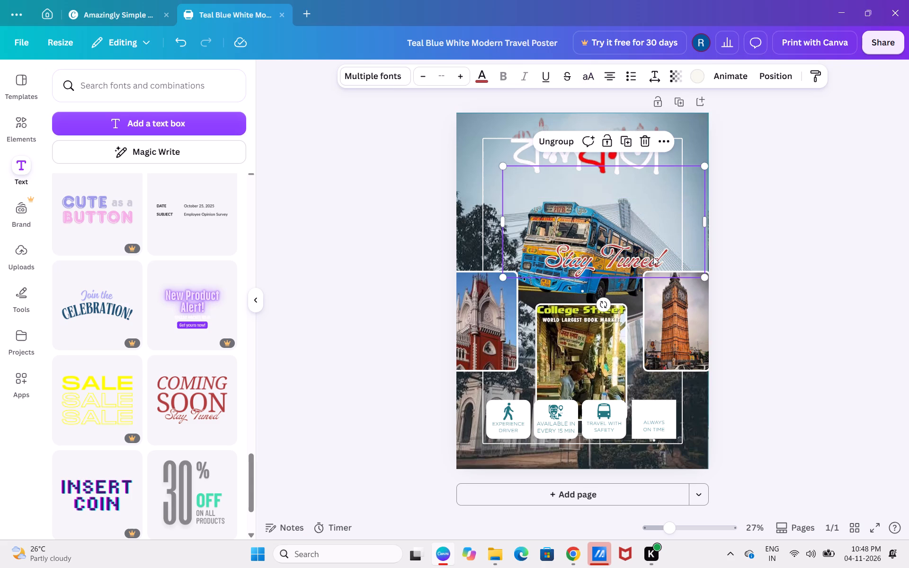
click(636, 260)
key(BackSpace)
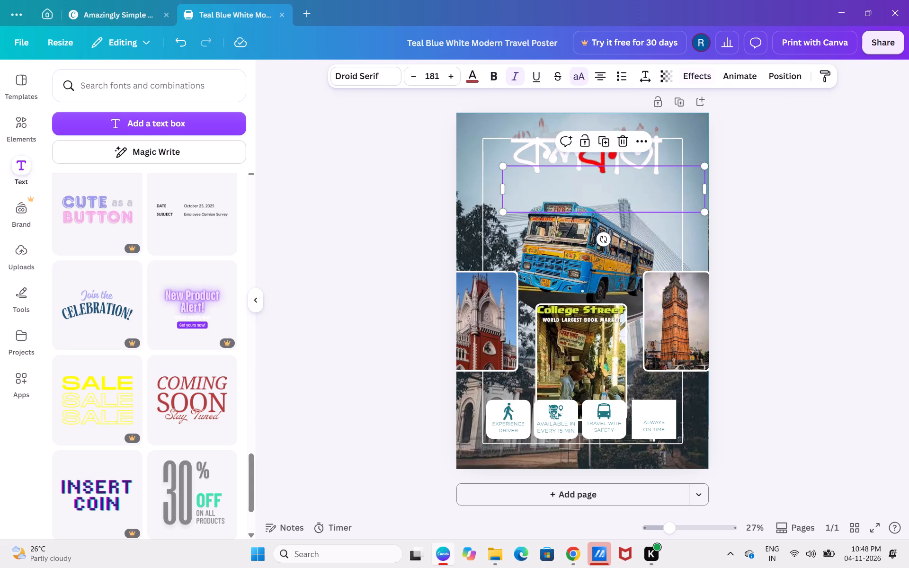
Enter "217 A/B" in the emptied text box above the bus.
click(578, 183)
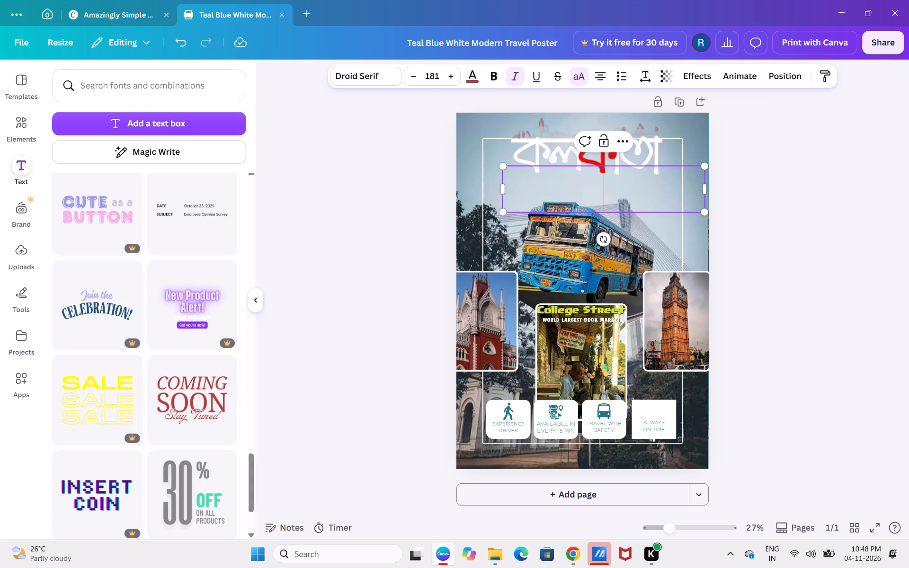
text(217)
key(space)
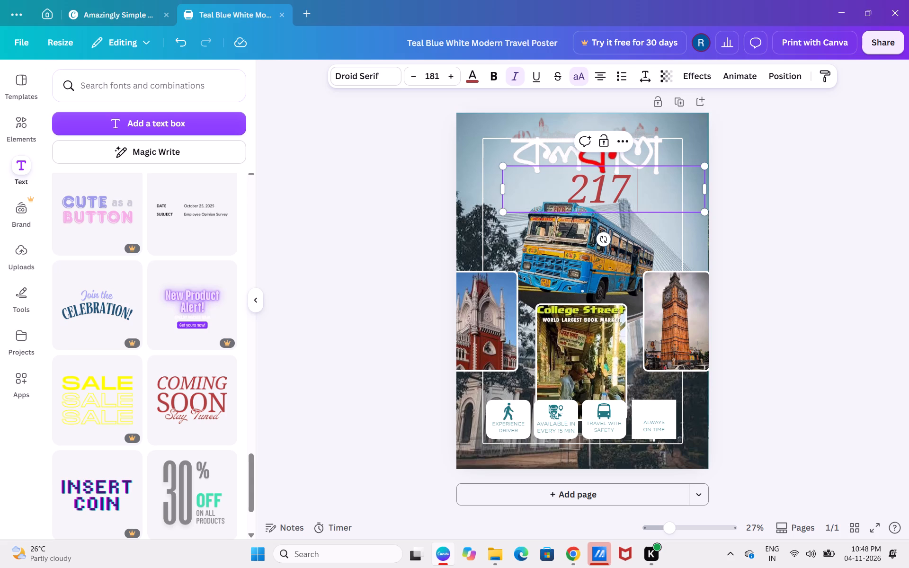
key(a)
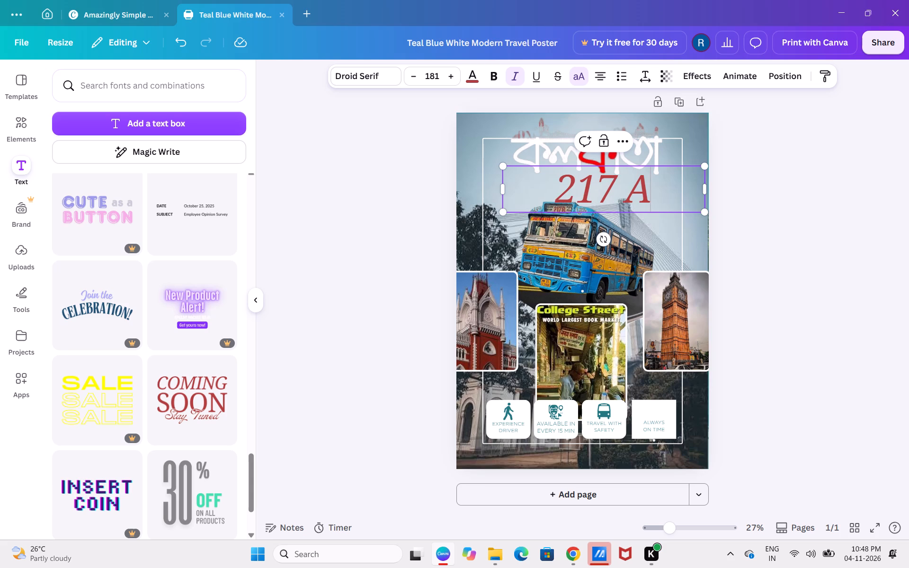
text(/b)
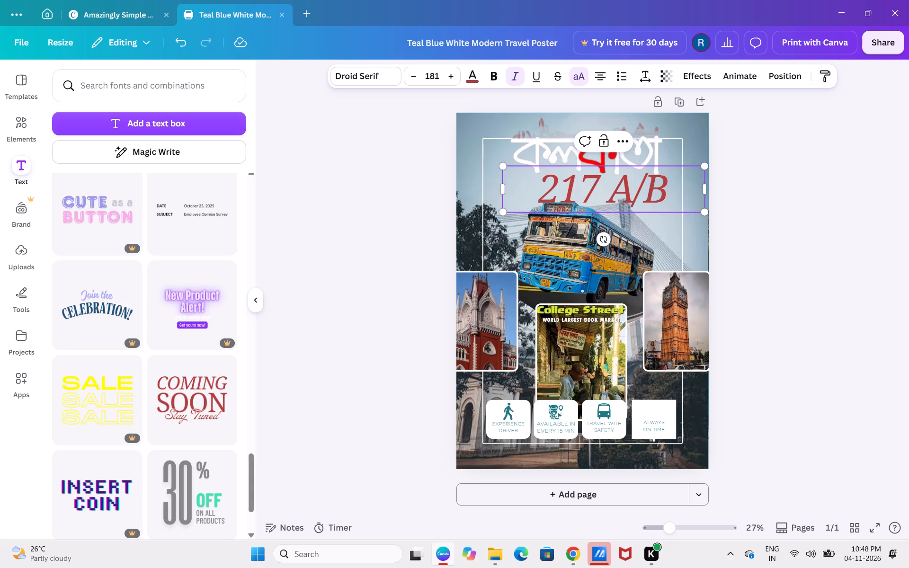
Shrink the "217 A/B" text to font size 79 and place it just below the left half of the Bengali title.
drag(706, 212, 705, 211)
drag(705, 211, 594, 177)
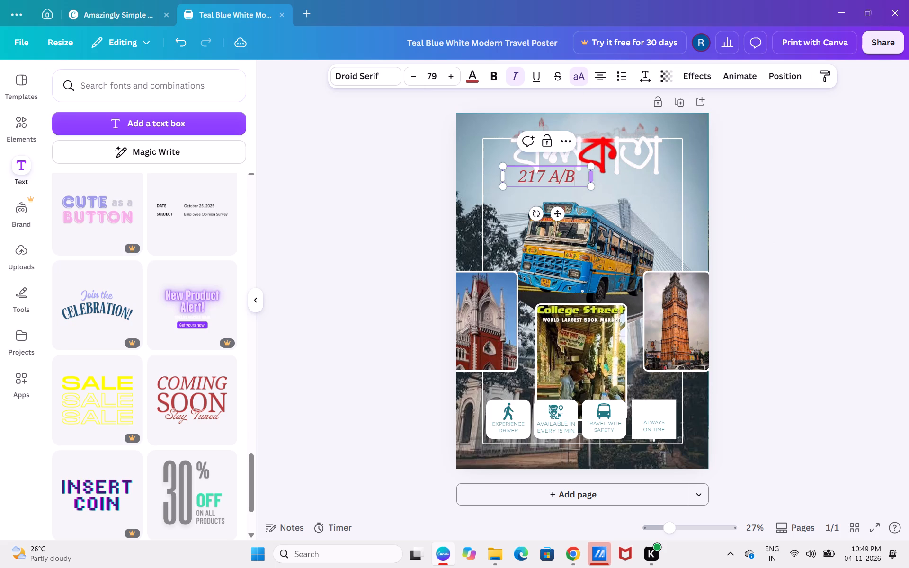
drag(553, 177, 559, 182)
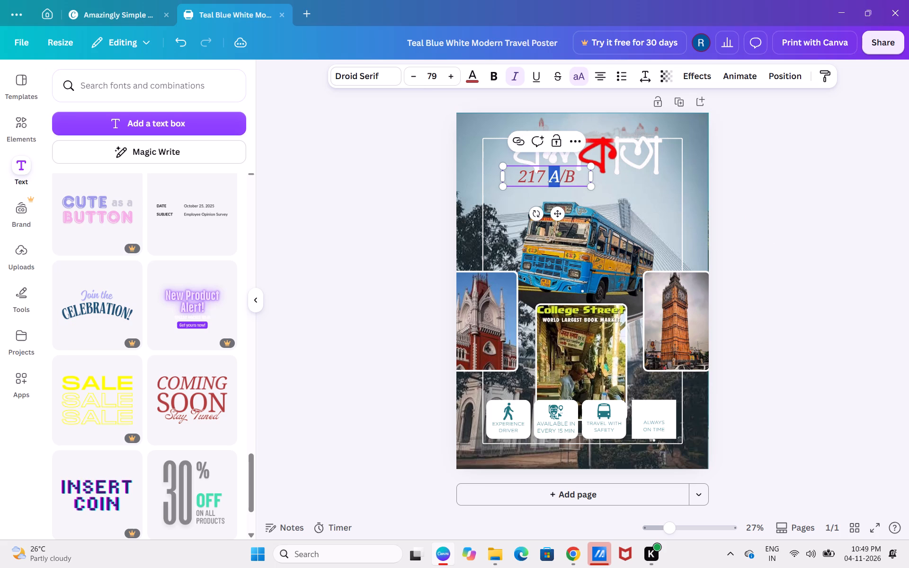
click(557, 213)
drag(557, 213, 555, 220)
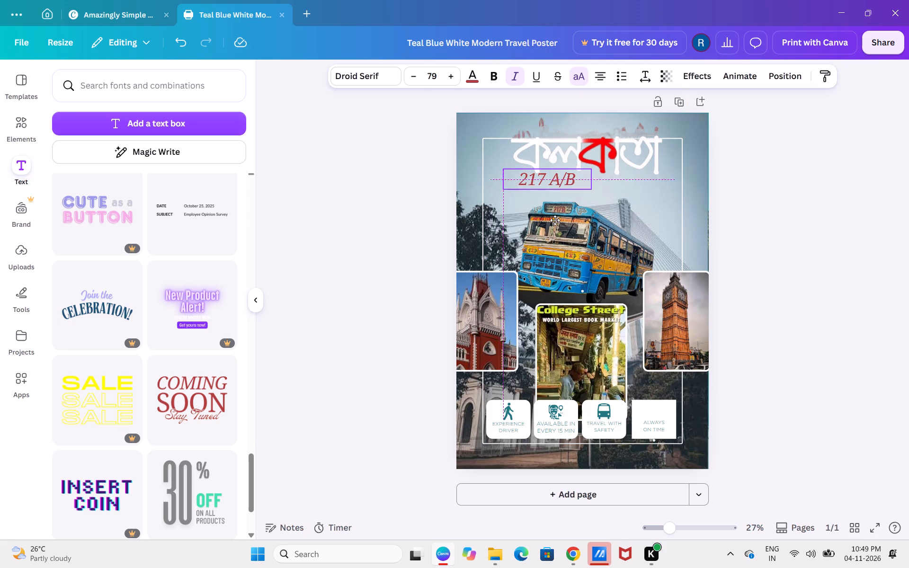
drag(555, 220, 546, 226)
click(832, 207)
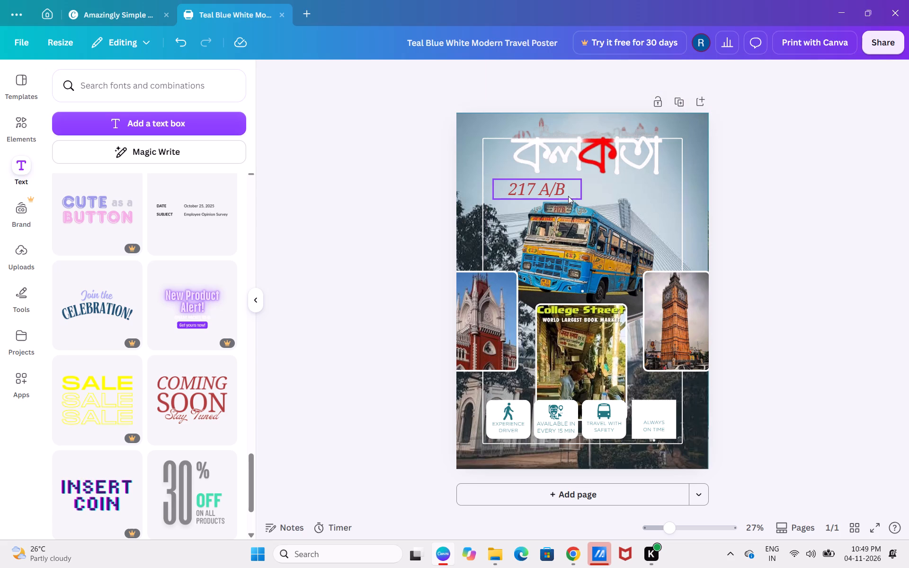
Make the "217 A/B" text bold.
click(533, 192)
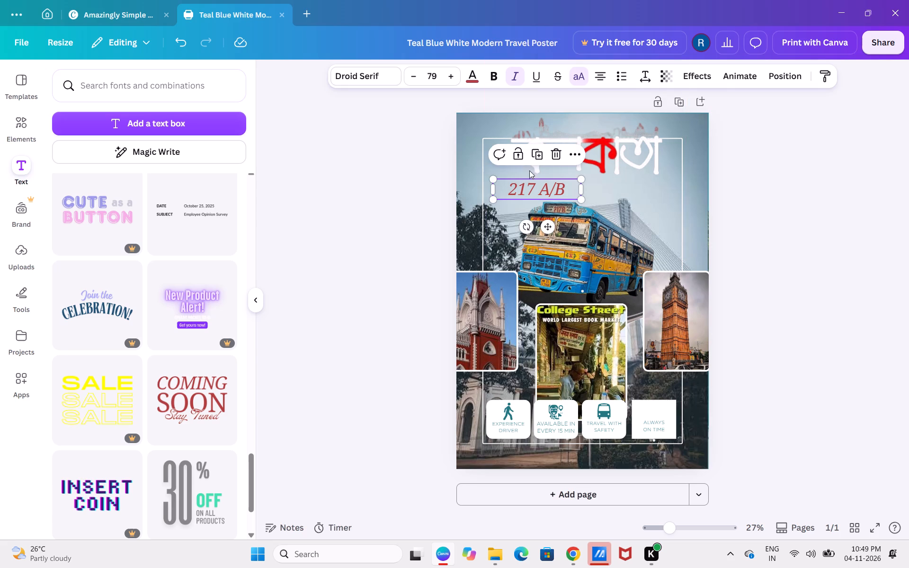
click(497, 73)
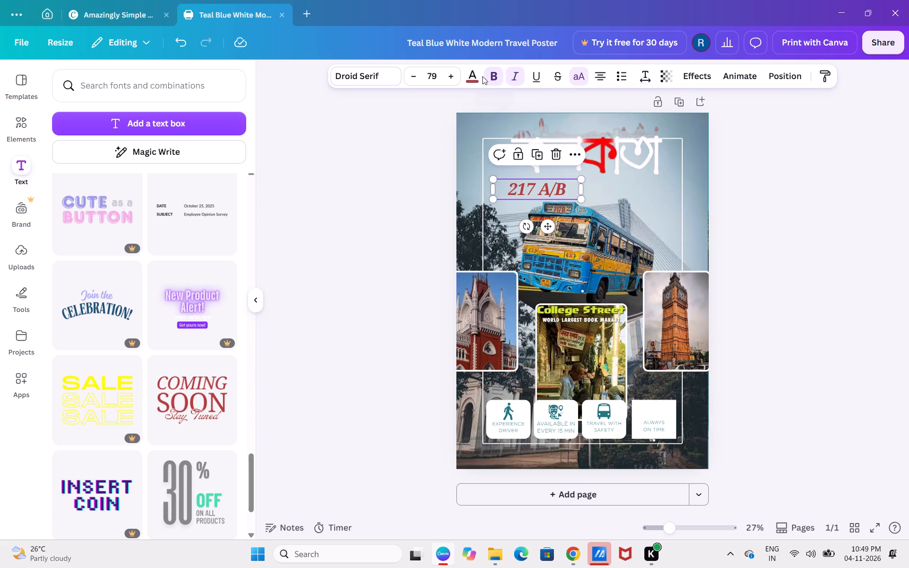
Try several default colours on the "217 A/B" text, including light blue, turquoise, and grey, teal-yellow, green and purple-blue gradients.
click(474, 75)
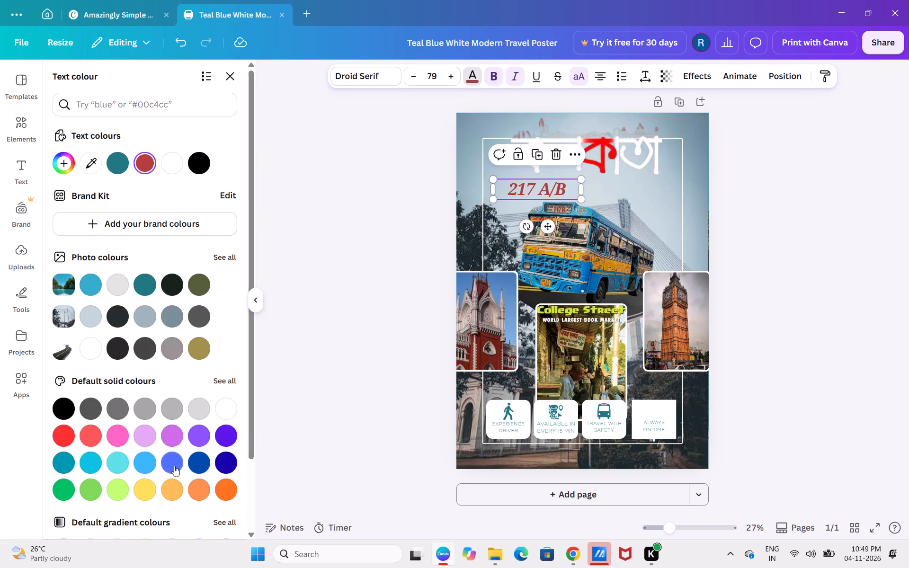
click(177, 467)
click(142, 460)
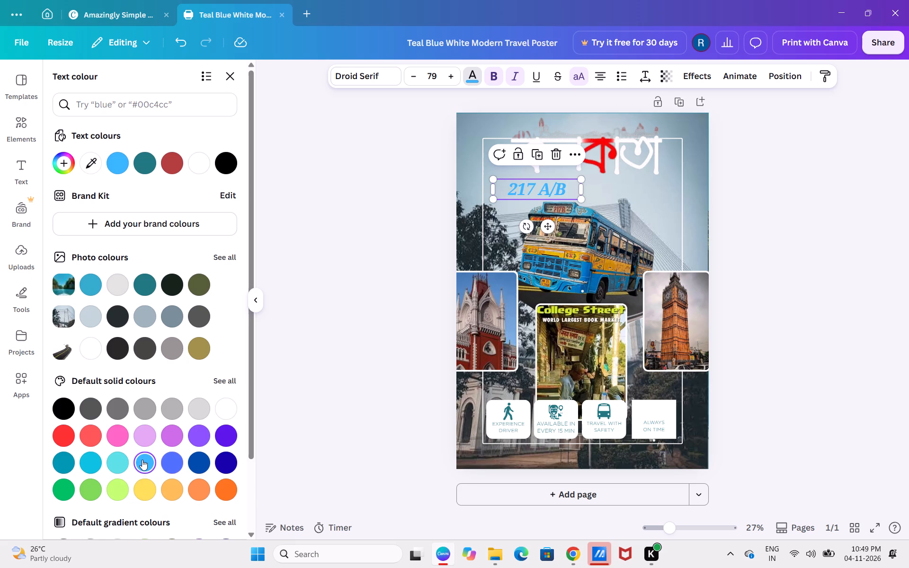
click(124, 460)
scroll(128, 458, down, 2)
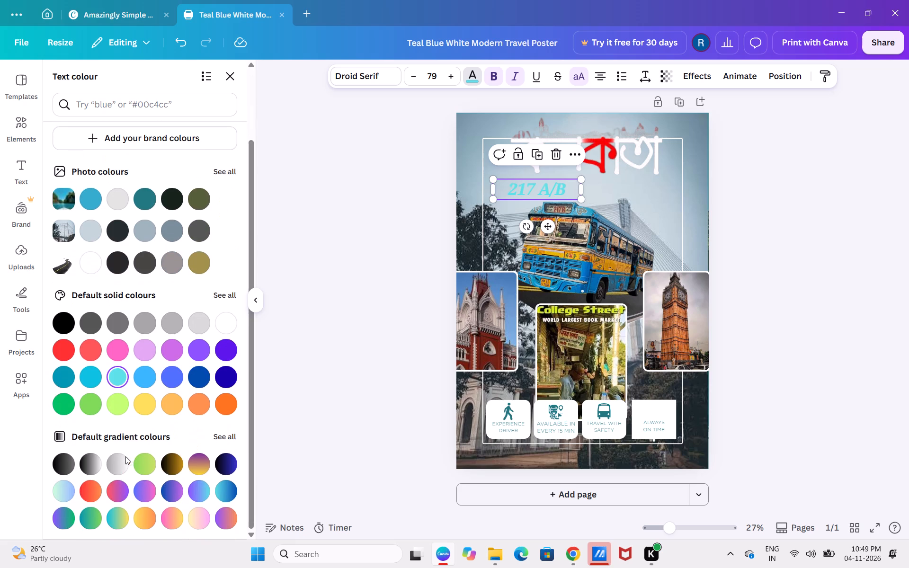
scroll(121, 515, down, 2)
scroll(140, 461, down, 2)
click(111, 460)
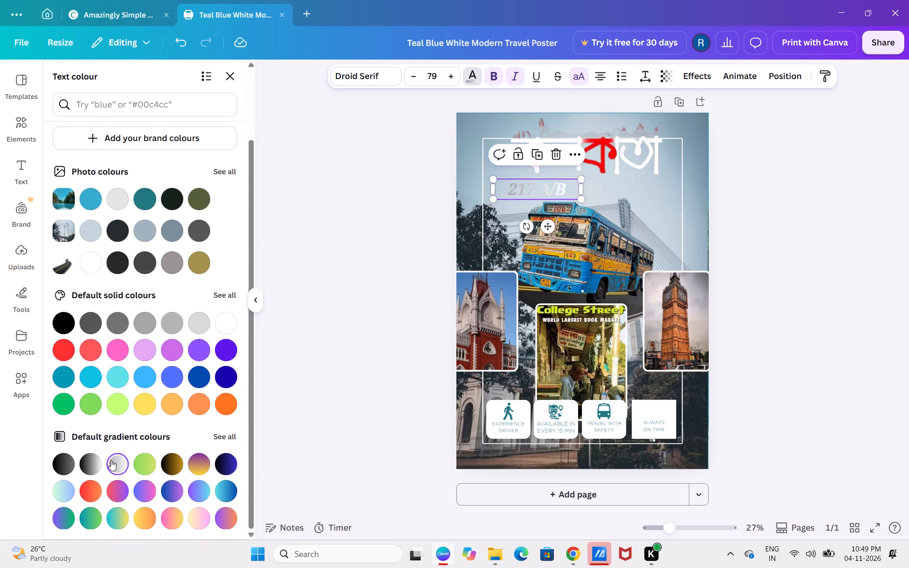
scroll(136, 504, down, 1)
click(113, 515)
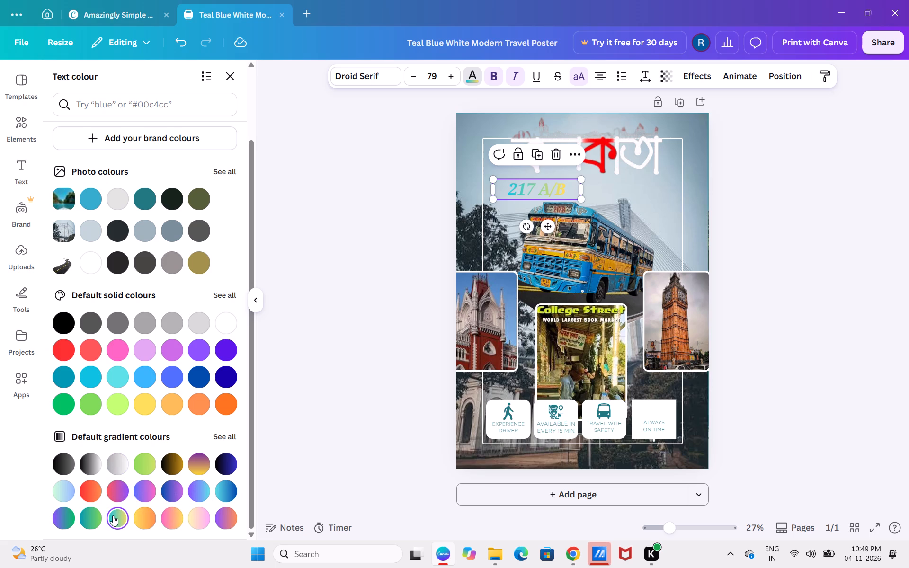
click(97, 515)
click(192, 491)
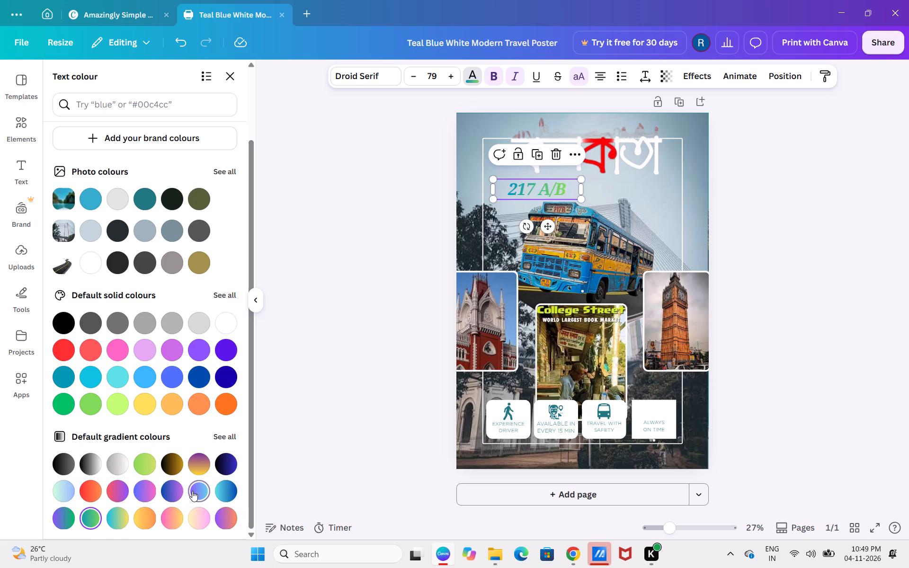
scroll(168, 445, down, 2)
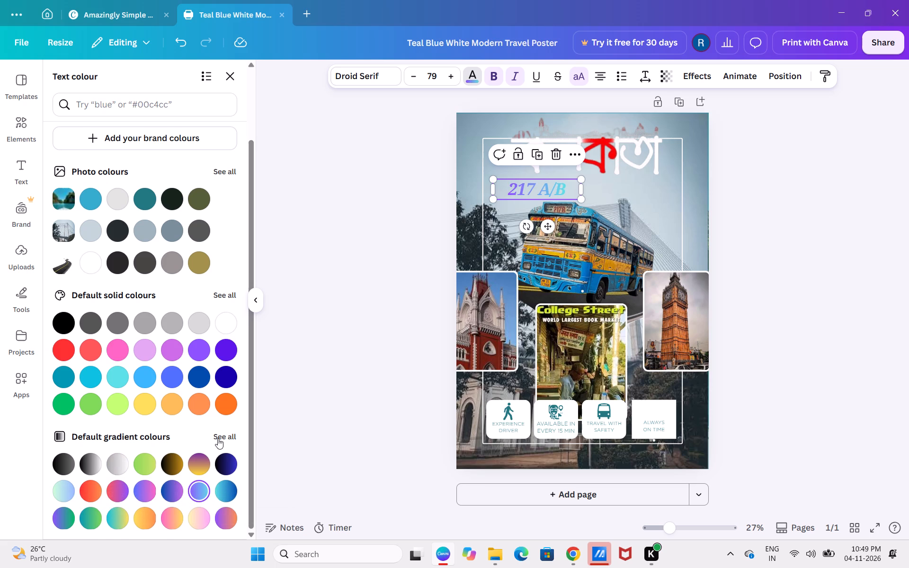
Compare more gradients from the full default set on "217 A/B" and apply the dark blue-to-black one.
click(218, 438)
scroll(151, 415, down, 1)
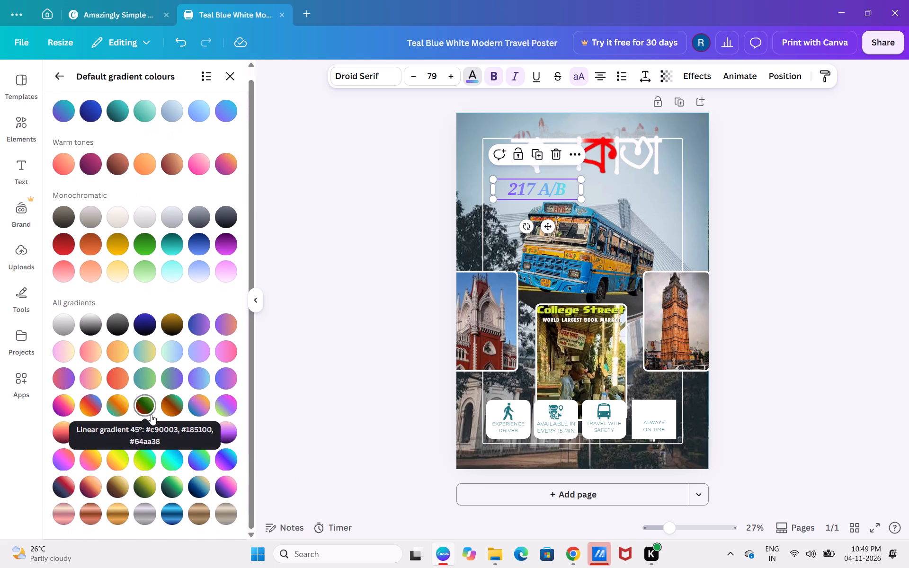
click(142, 455)
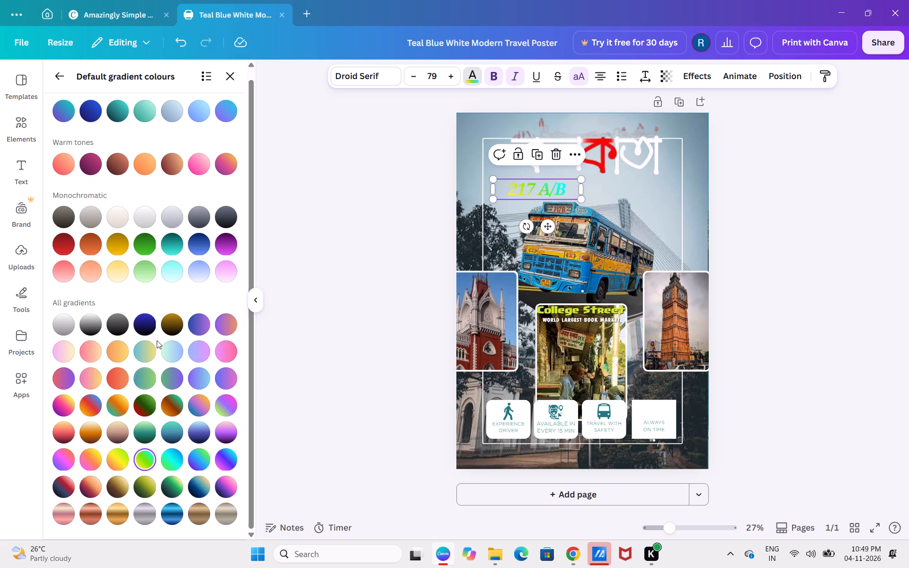
click(149, 320)
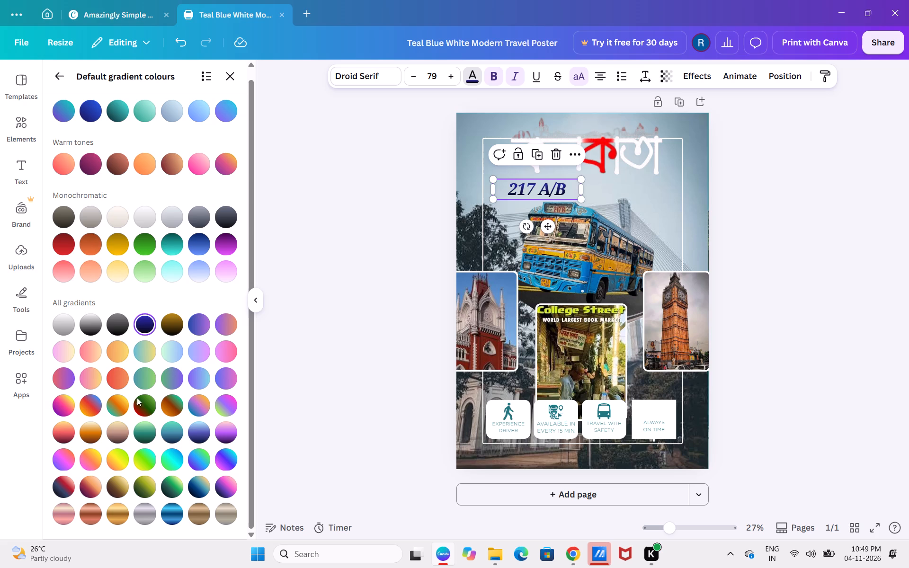
scroll(138, 405, down, 2)
scroll(138, 406, up, 1)
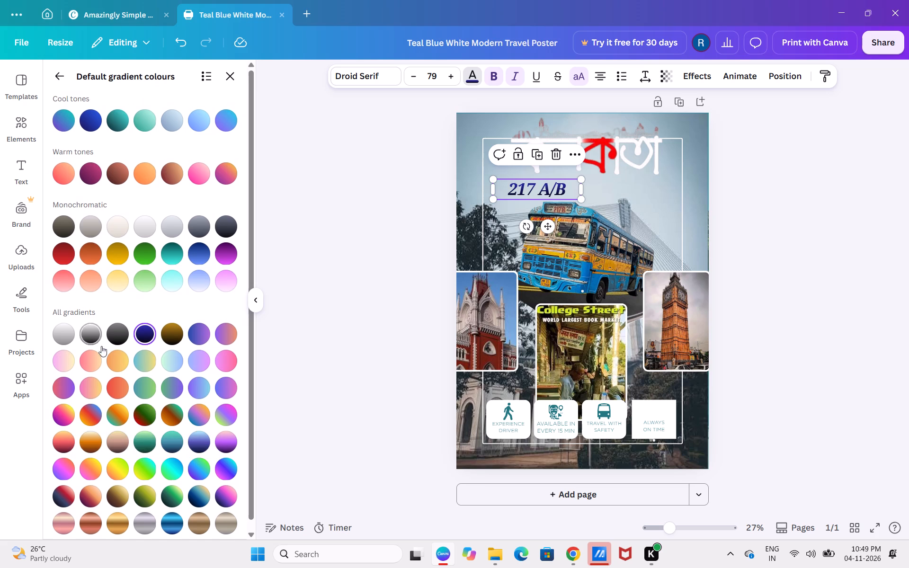
scroll(179, 381, up, 3)
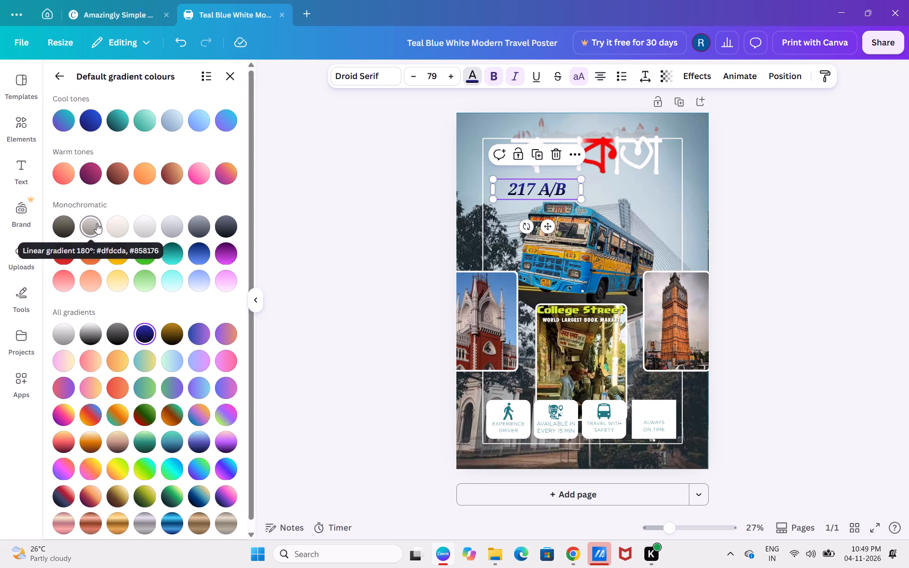
click(97, 223)
click(145, 257)
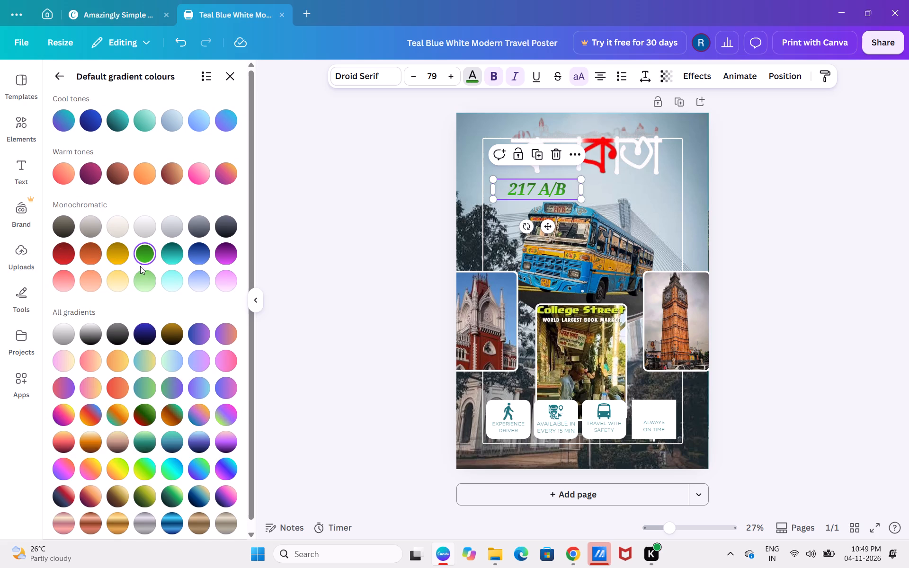
click(136, 275)
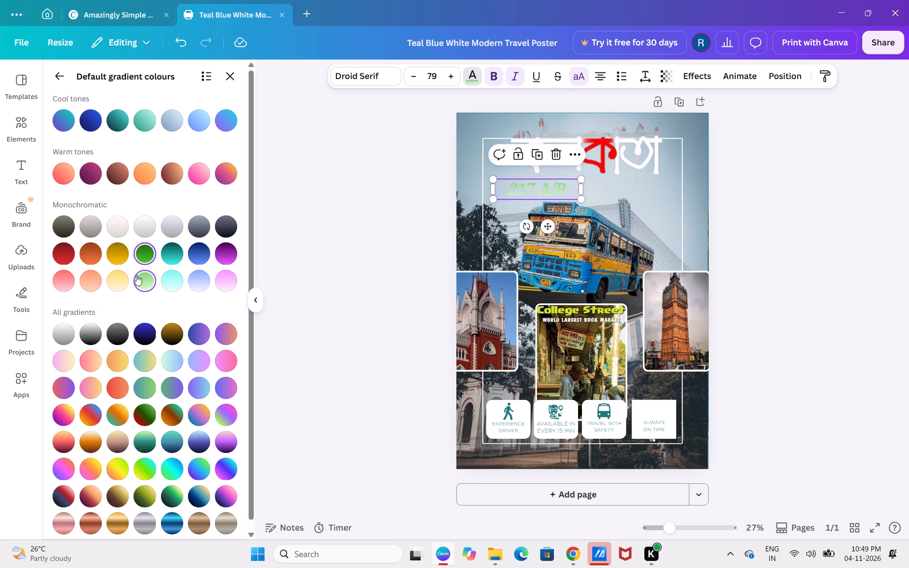
click(149, 325)
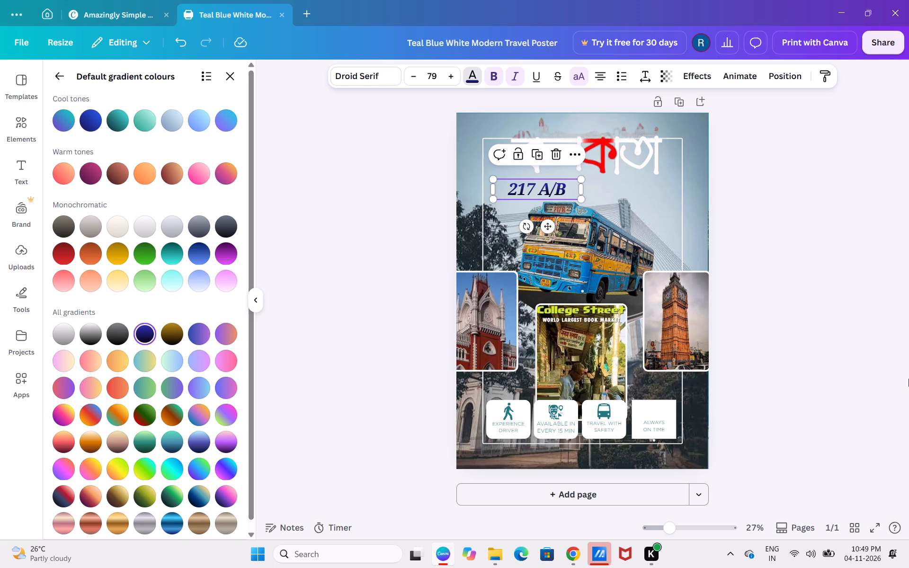
click(877, 374)
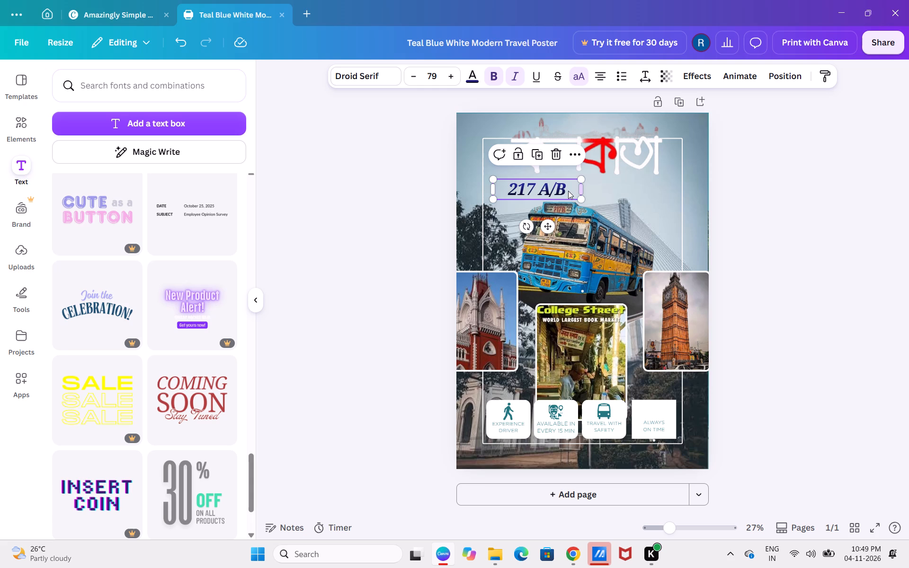
click(908, 342)
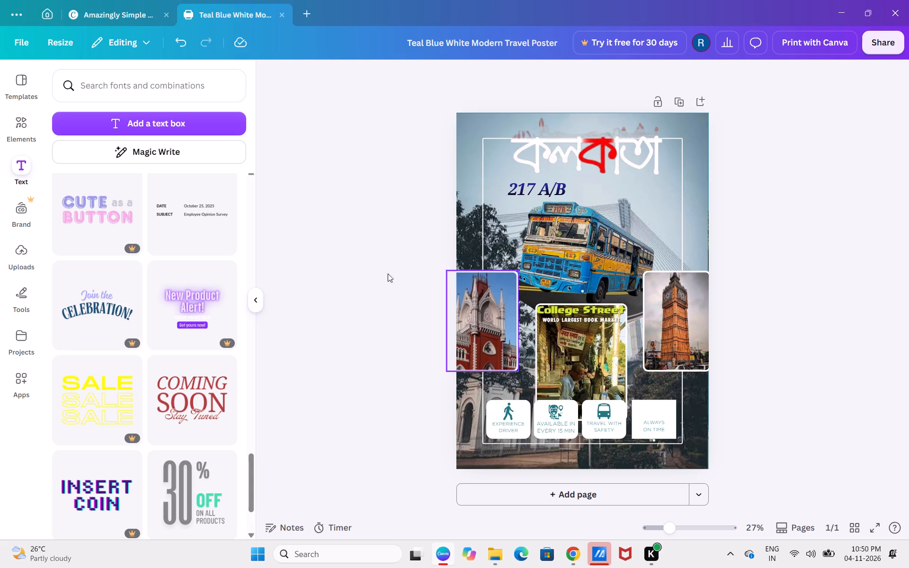
Add the "DATE / SUBJECT" font combination to the poster and place it beside "217 A/B", below the Bengali title.
click(202, 209)
click(205, 212)
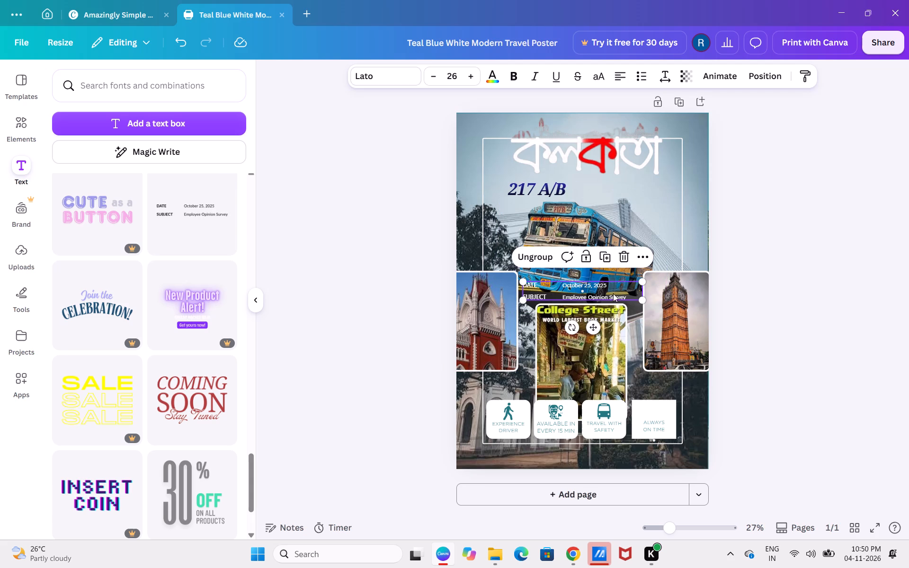
drag(610, 287, 646, 189)
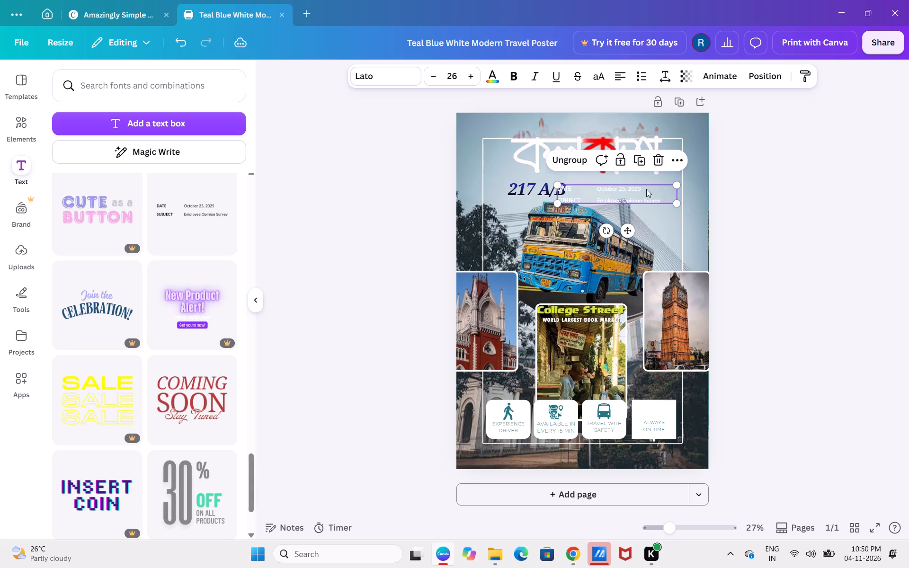
drag(645, 195, 651, 191)
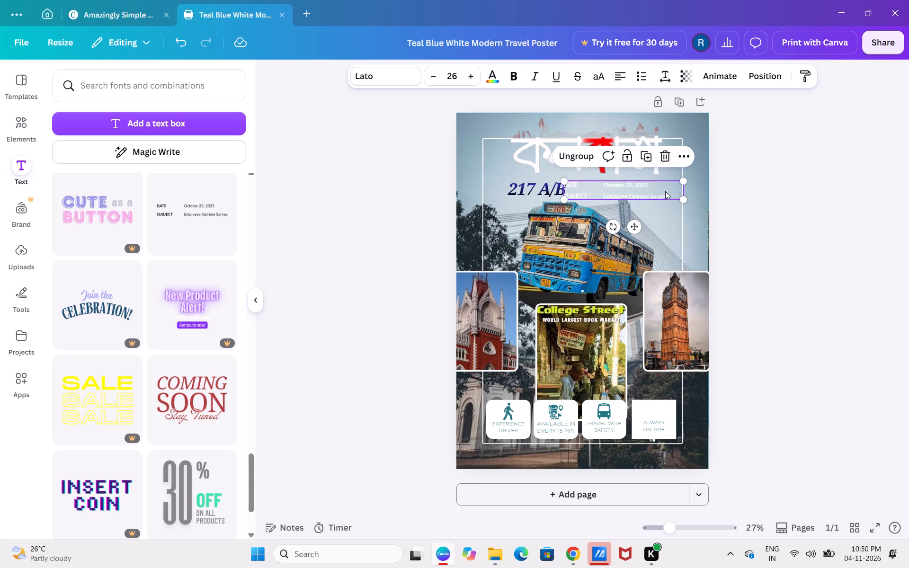
Delete the "Employee Opinion Survey", "October 25, 2025" and "SUBJECT" lines from the added text group.
click(667, 193)
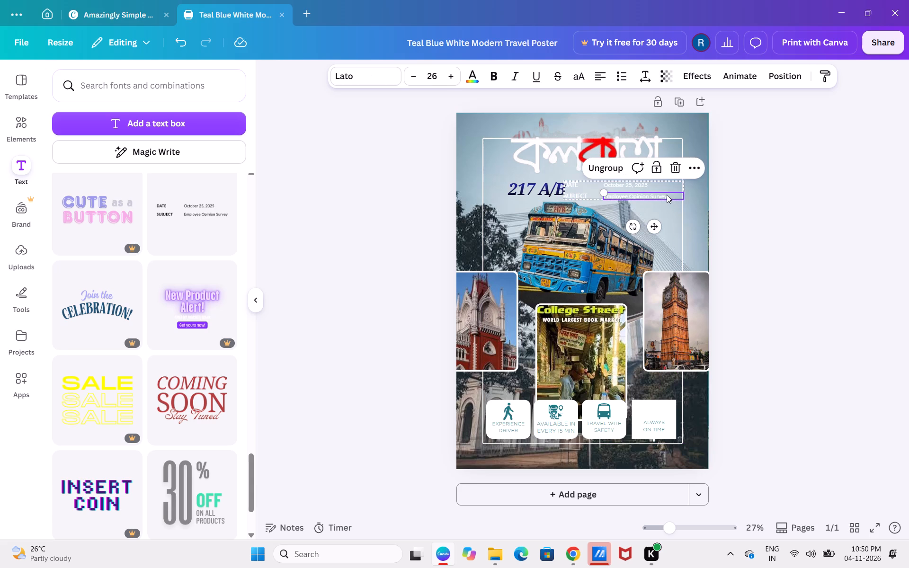
key(BackSpace)
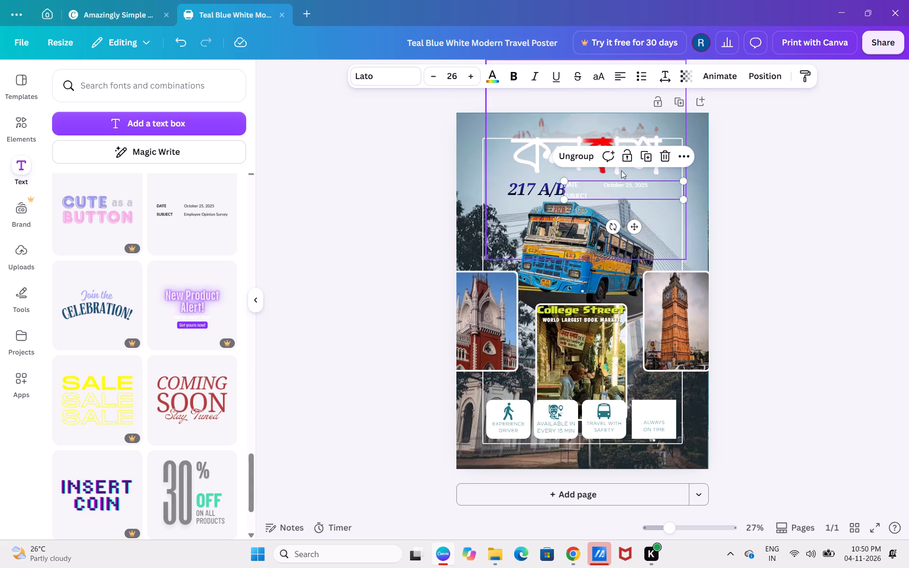
click(624, 183)
key(BackSpace)
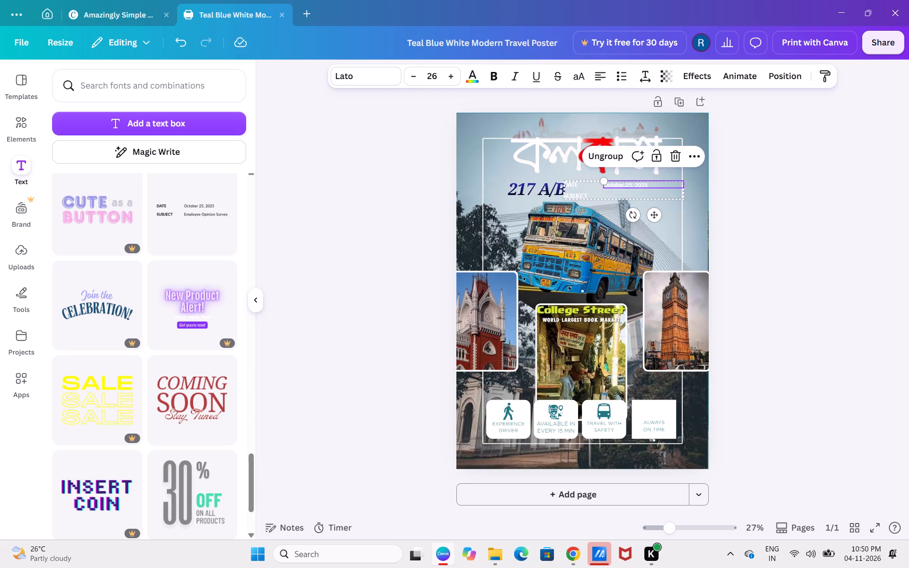
click(580, 194)
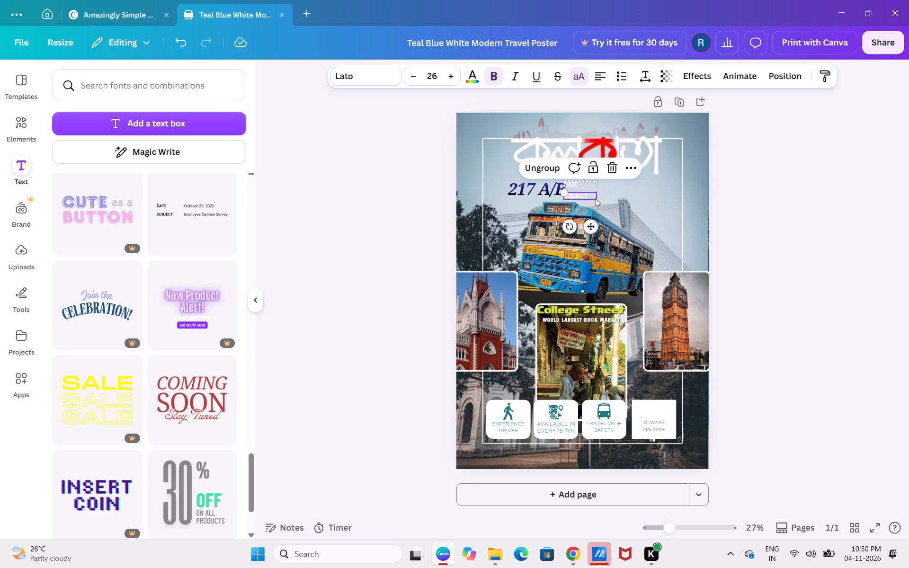
key(BackSpace)
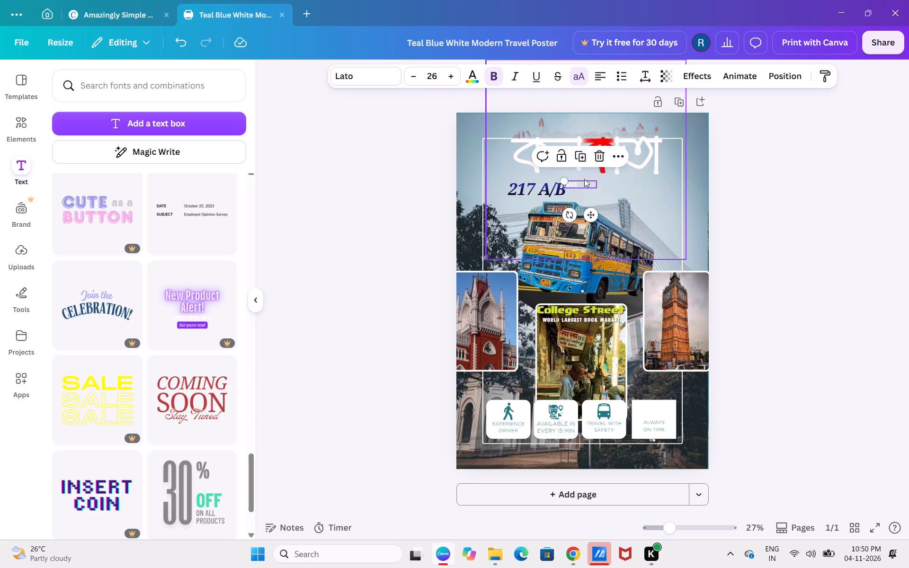
Enlarge the "DATE" text to font size 74 and place it level with "217 A/B", below the right half of the title.
click(586, 184)
click(589, 184)
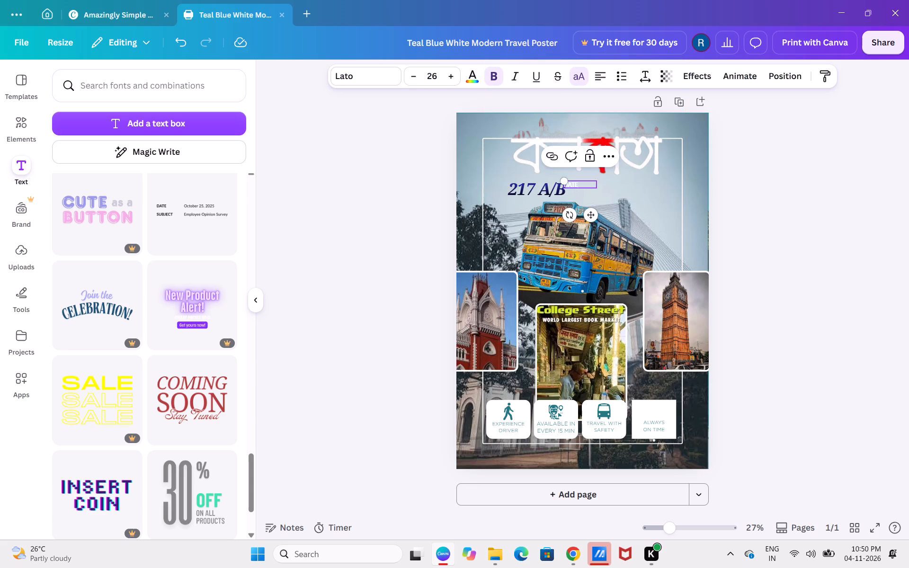
drag(580, 184, 590, 187)
click(581, 186)
drag(562, 182, 506, 152)
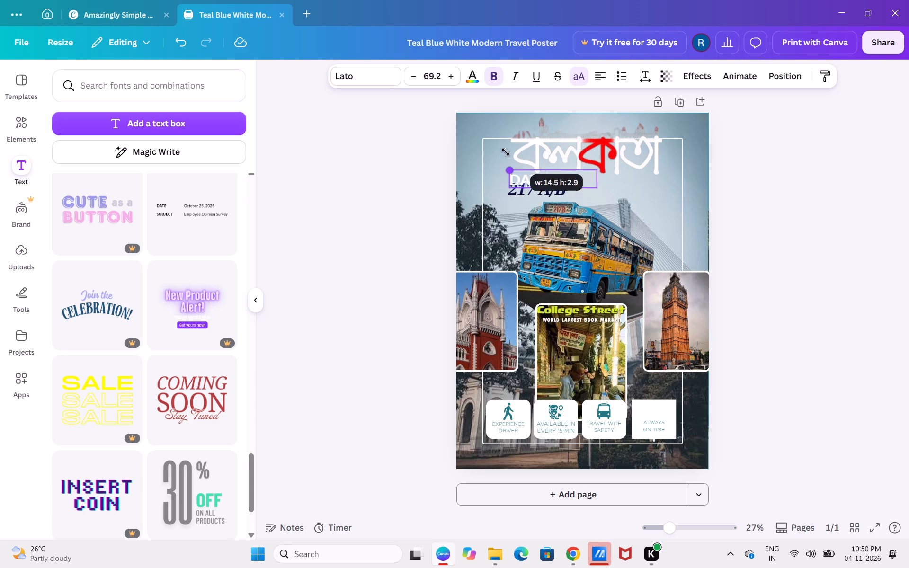
drag(506, 152, 503, 151)
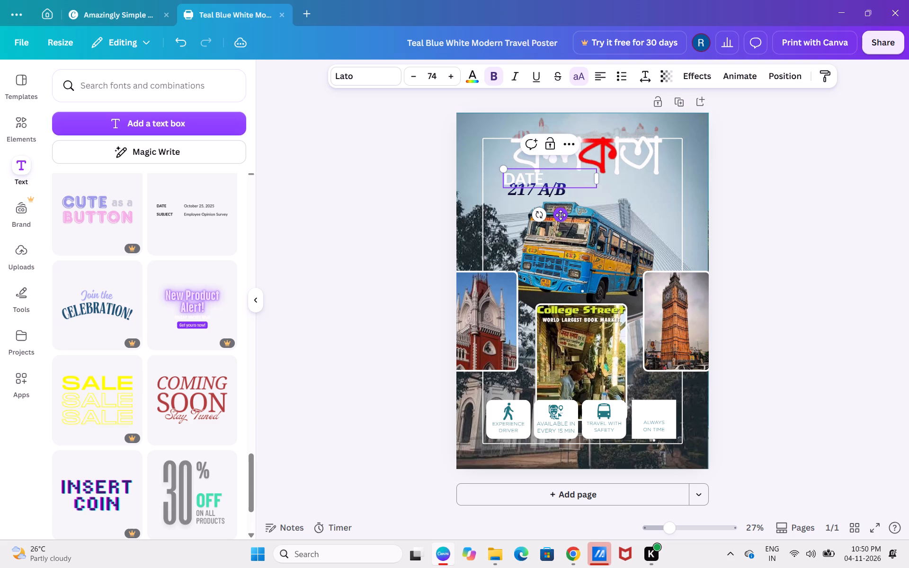
drag(561, 215, 660, 224)
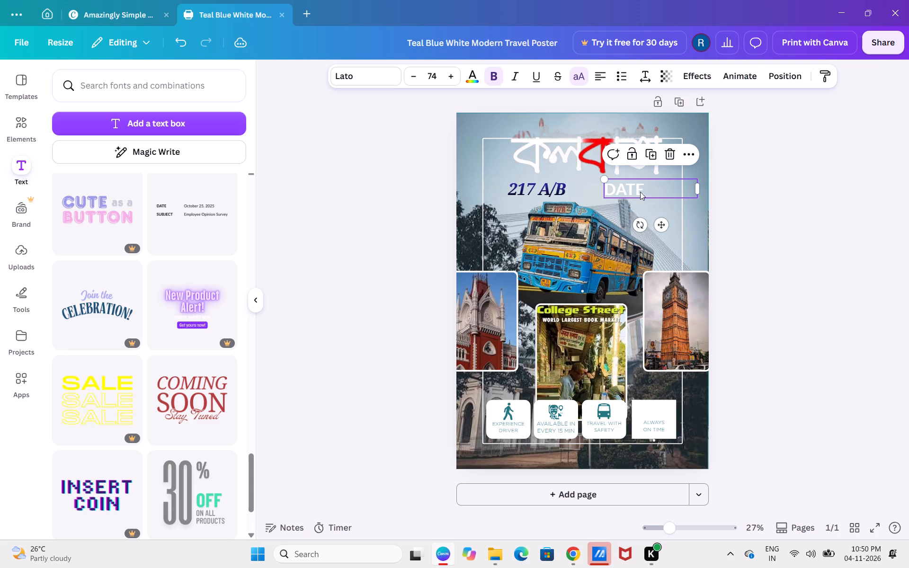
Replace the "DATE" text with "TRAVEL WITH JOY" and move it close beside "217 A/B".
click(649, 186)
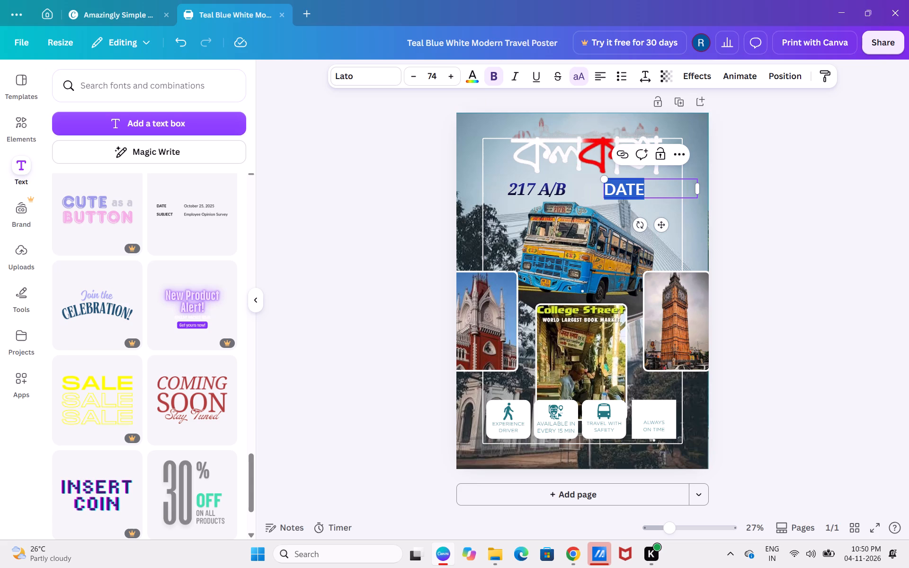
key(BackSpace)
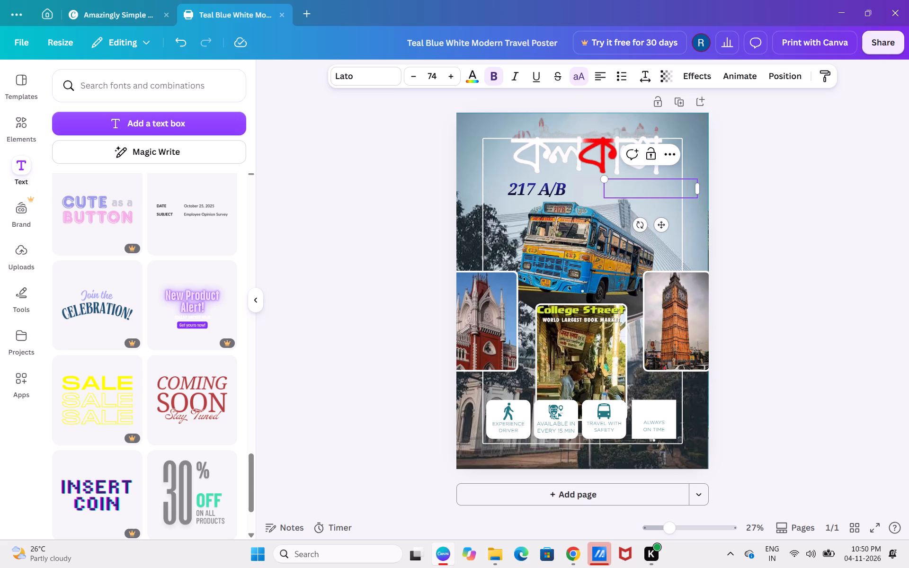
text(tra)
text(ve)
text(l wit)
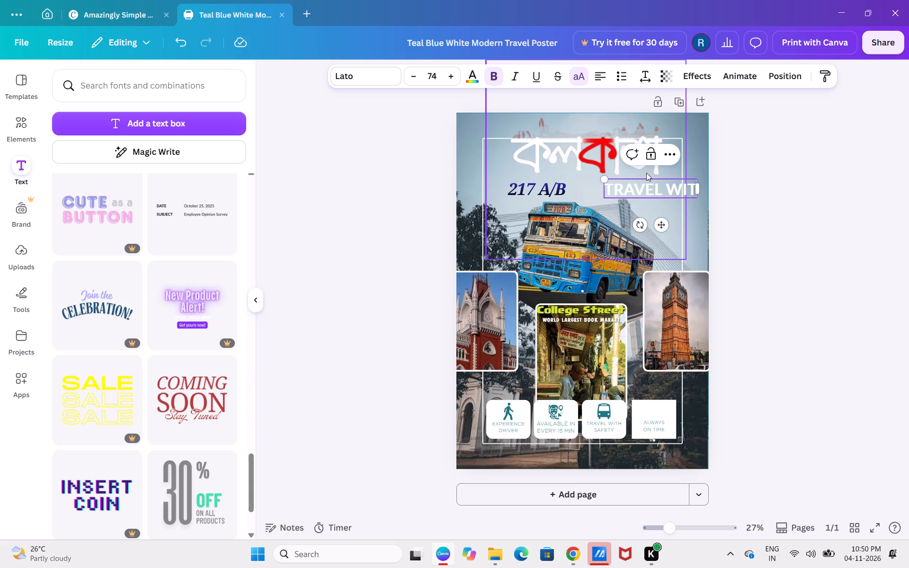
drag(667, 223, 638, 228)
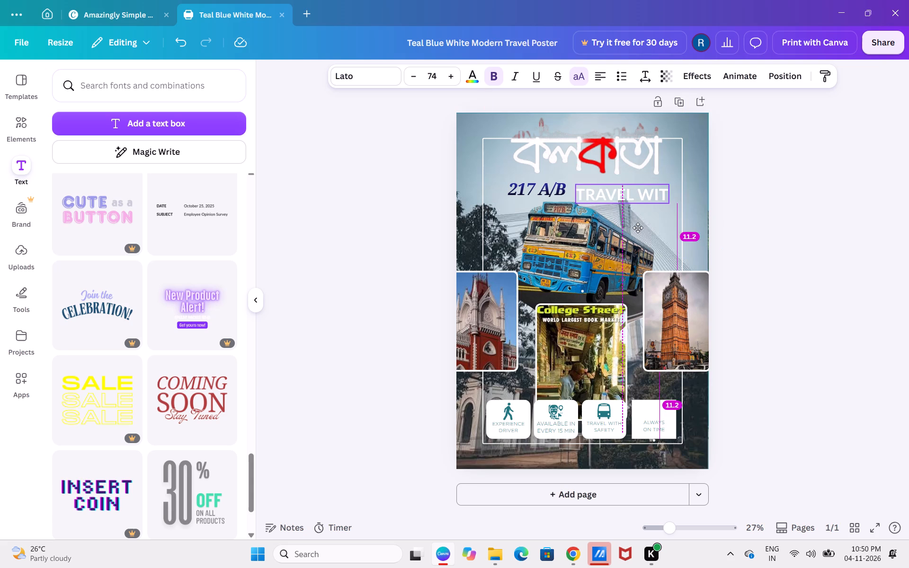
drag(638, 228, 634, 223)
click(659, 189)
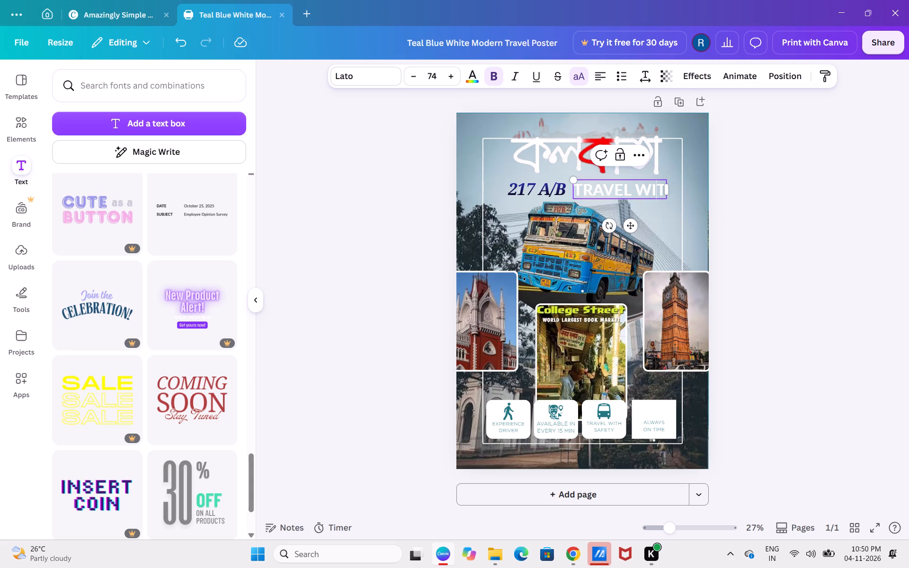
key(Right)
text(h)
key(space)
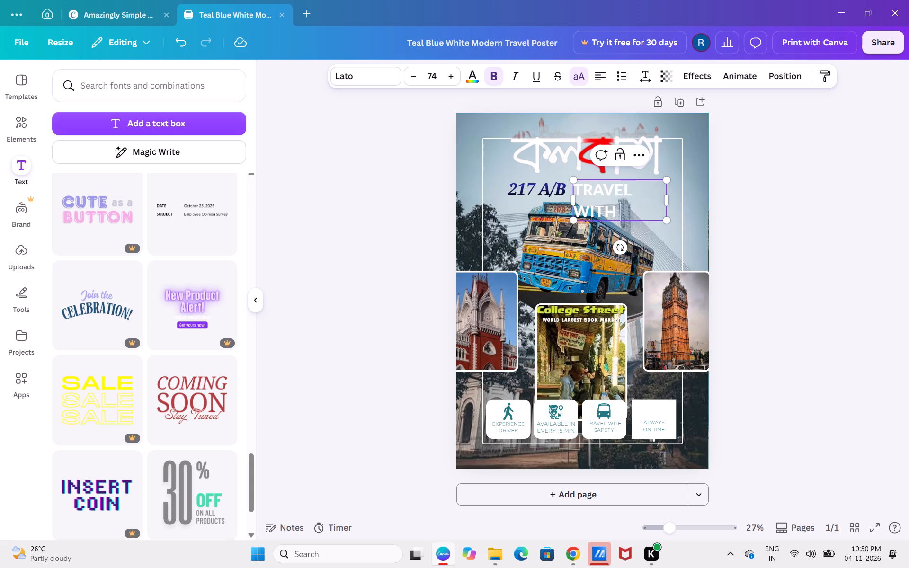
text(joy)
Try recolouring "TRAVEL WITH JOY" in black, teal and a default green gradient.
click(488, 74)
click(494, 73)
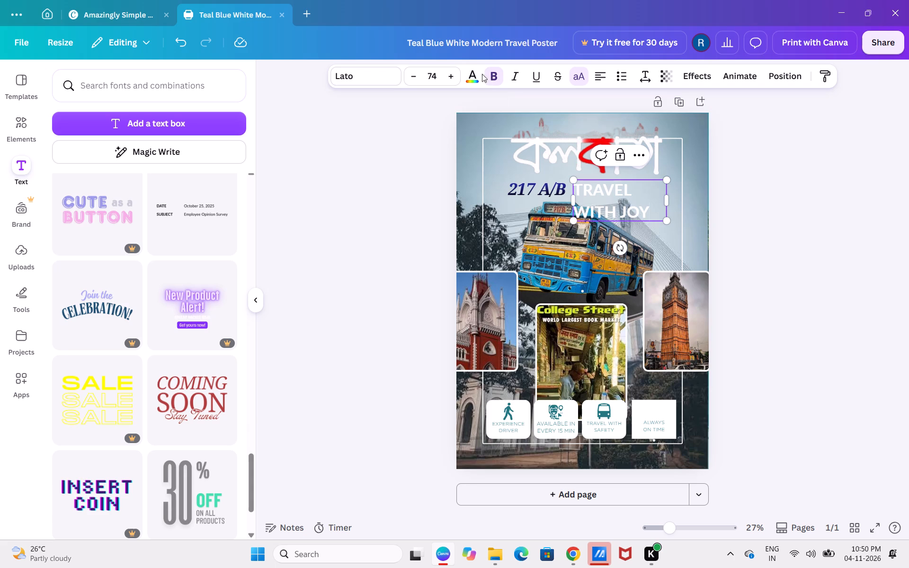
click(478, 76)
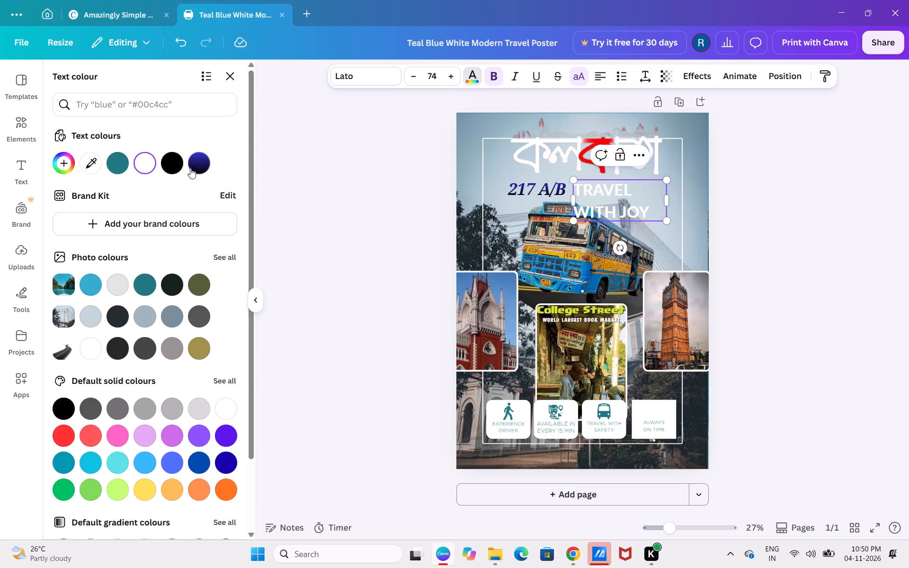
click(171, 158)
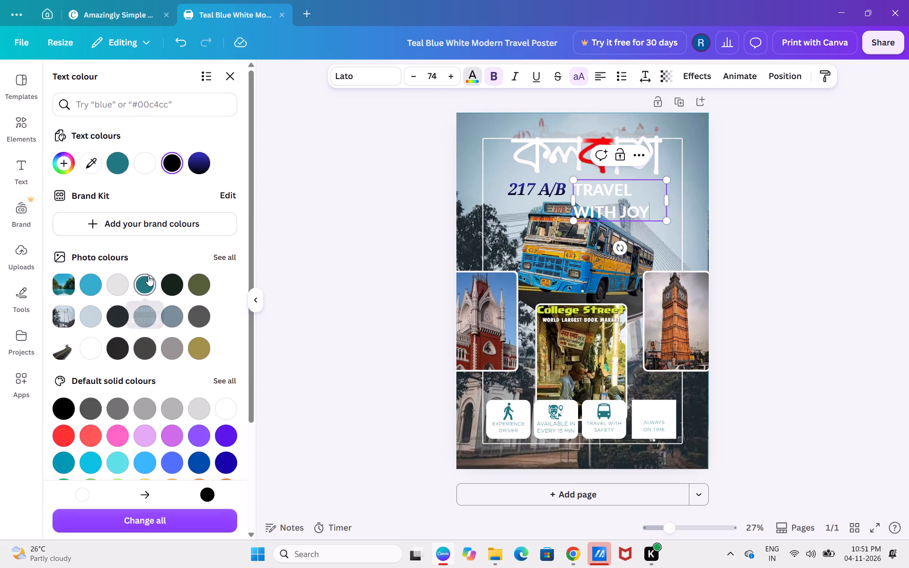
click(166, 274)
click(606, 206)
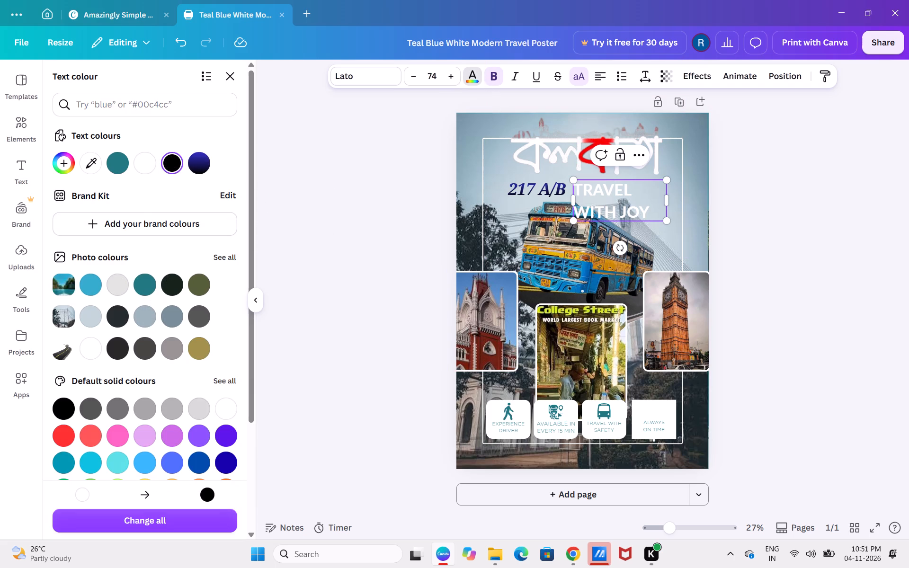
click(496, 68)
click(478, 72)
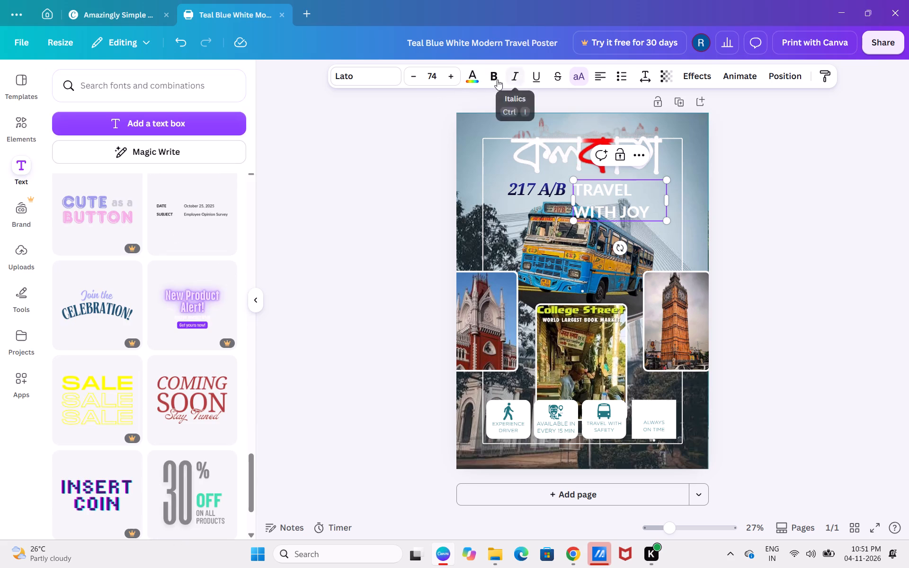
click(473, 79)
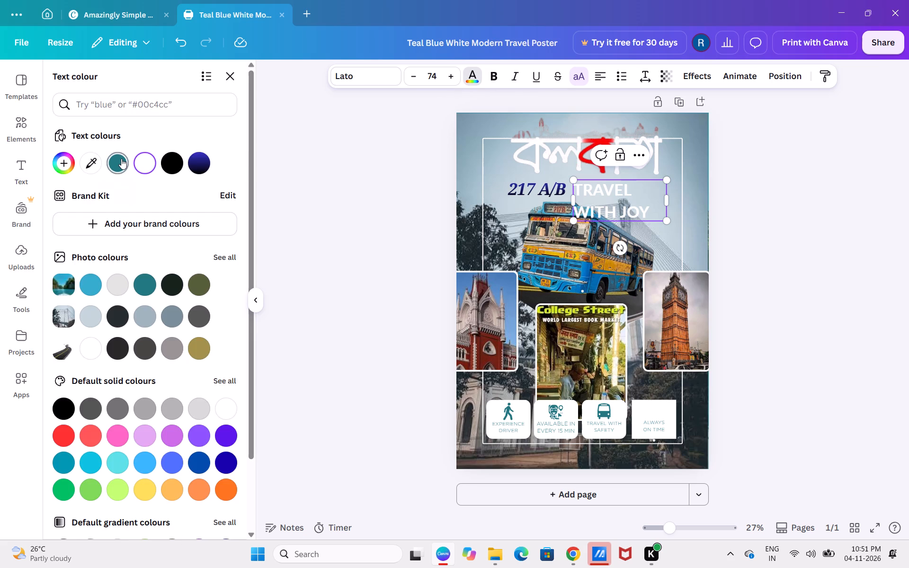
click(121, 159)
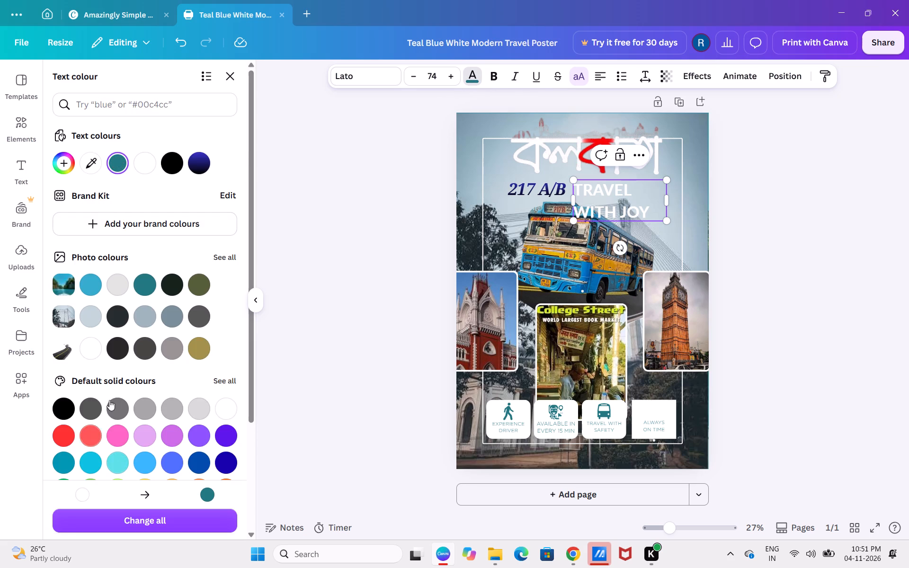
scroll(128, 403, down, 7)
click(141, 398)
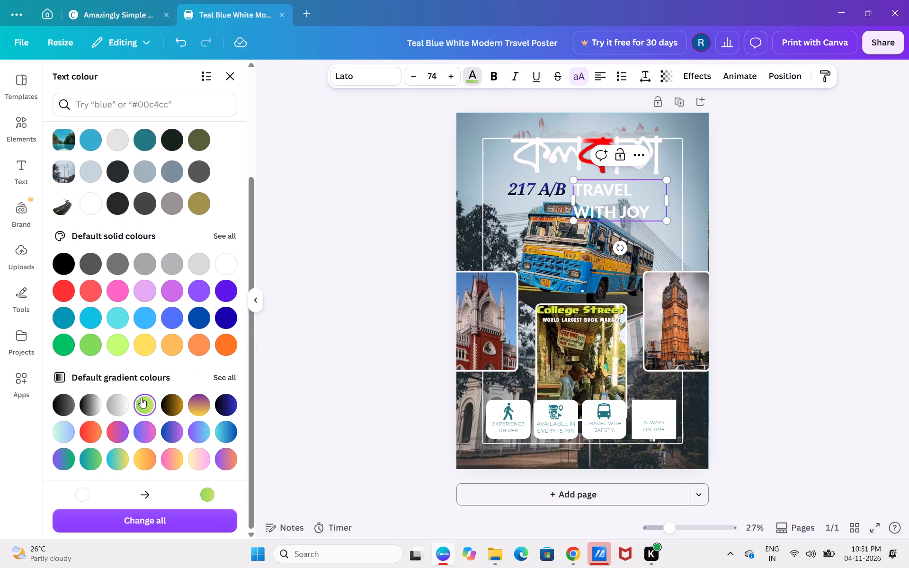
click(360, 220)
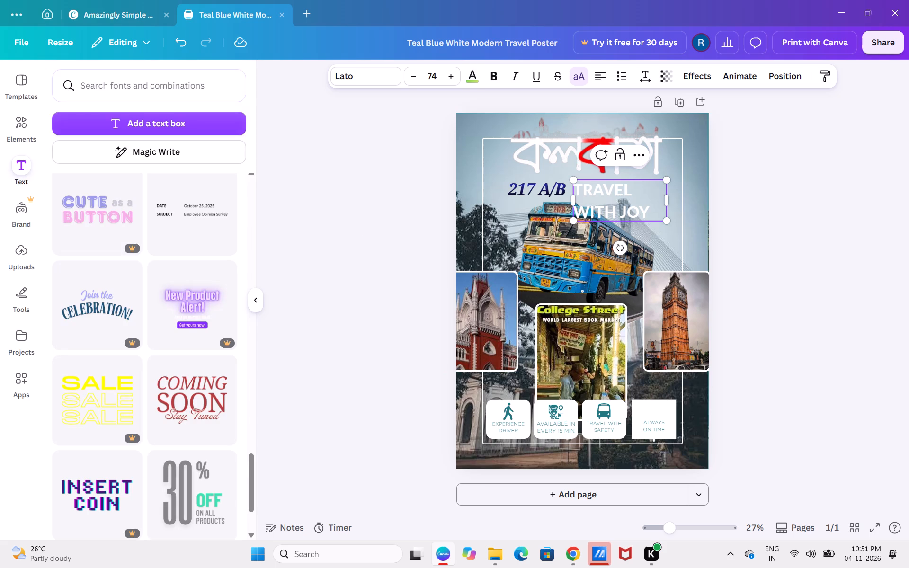
Delete the "TRAVEL WITH JOY" text box from the poster.
drag(621, 197, 643, 194)
click(639, 199)
click(646, 213)
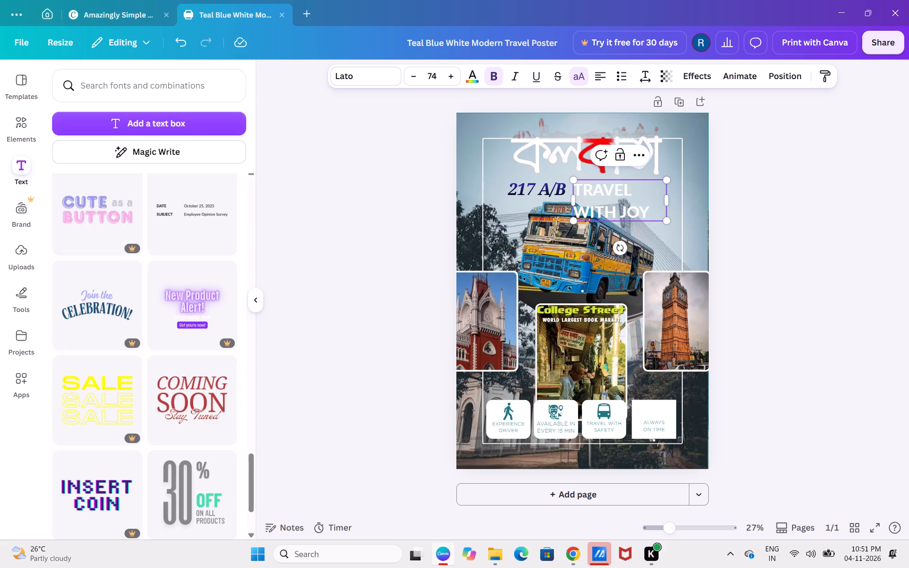
click(650, 211)
click(650, 211)
key(Delete)
click(908, 267)
click(614, 203)
key(Delete)
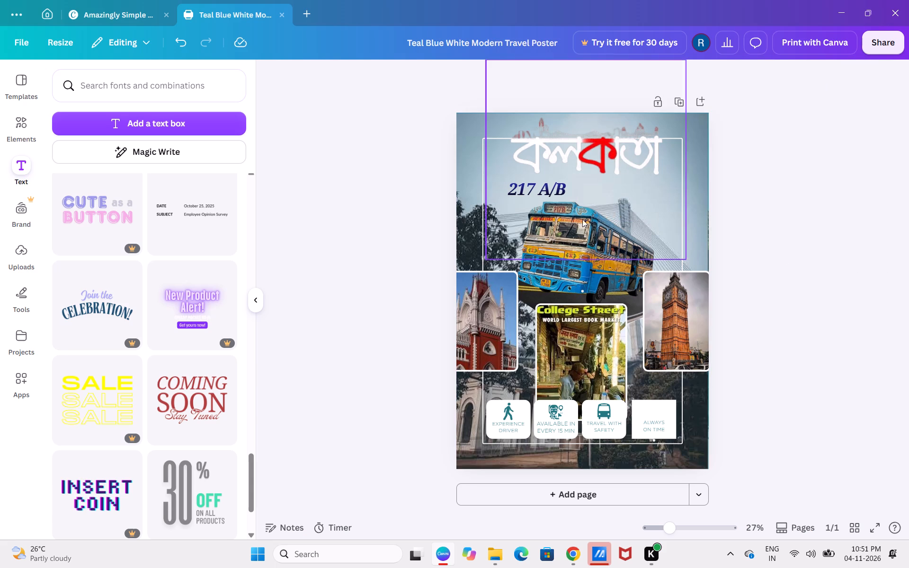
Add the "Title / HEADING" font combination to the poster and place it beside "217 A/B", below the Bengali title.
scroll(165, 464, down, 3)
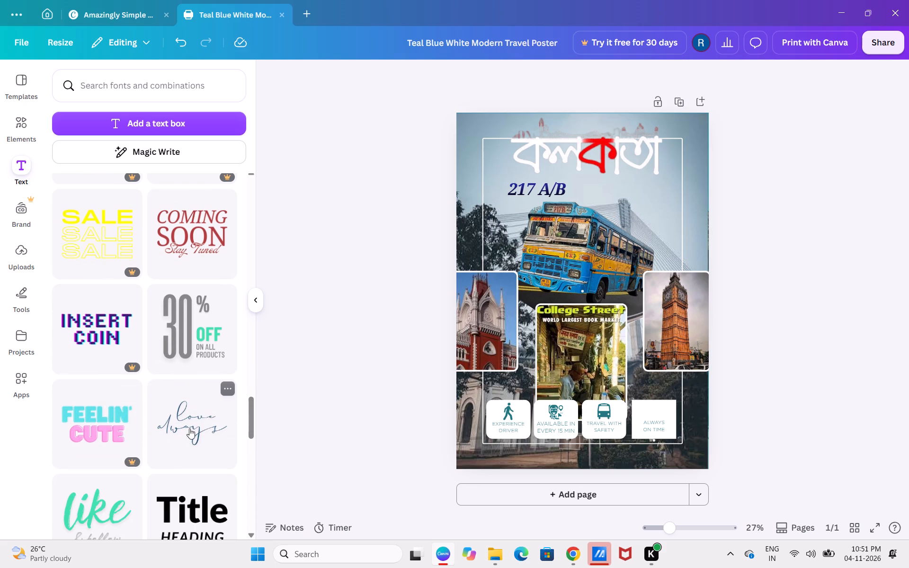
scroll(212, 450, down, 2)
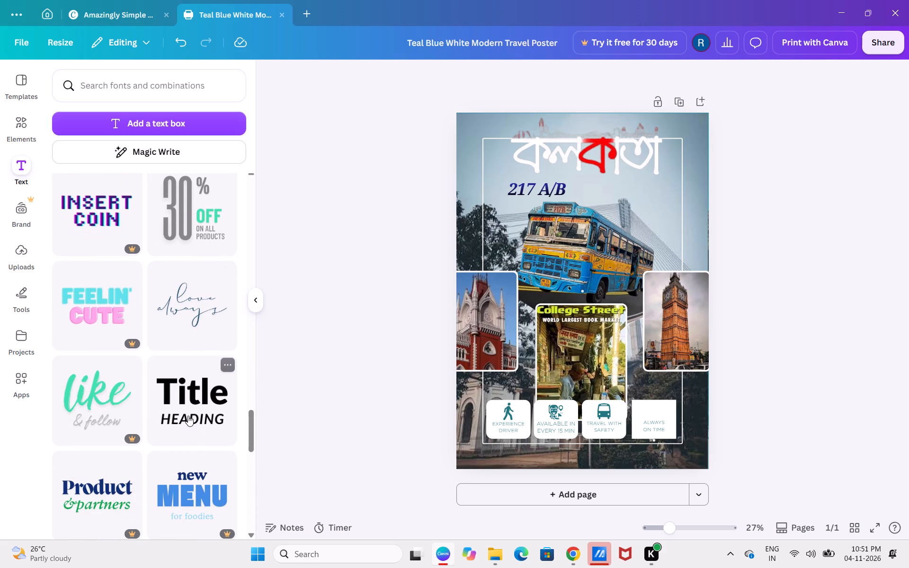
click(188, 416)
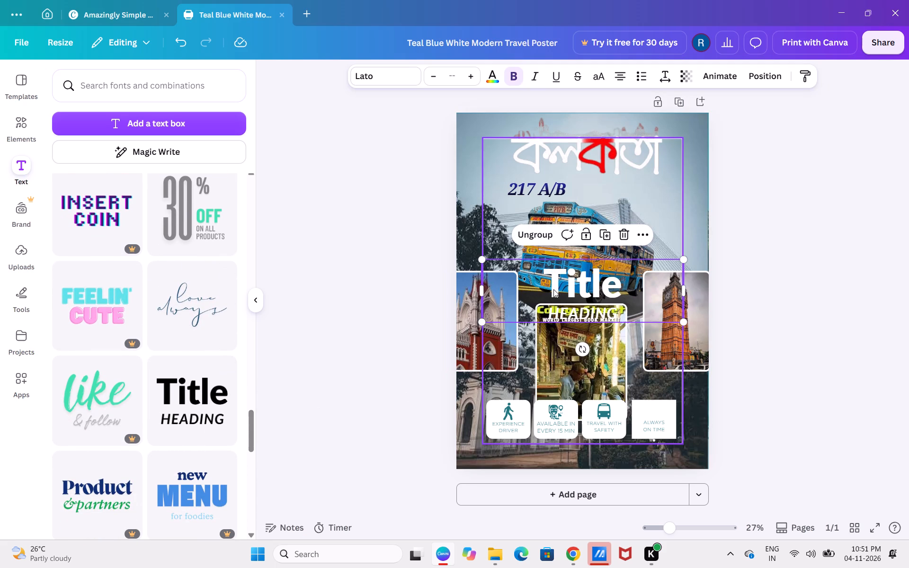
drag(553, 289, 584, 201)
Clear the "Title" placeholder, delete the "HEADING" line and shift the emptied title box slightly right, below the Bengali title.
click(611, 202)
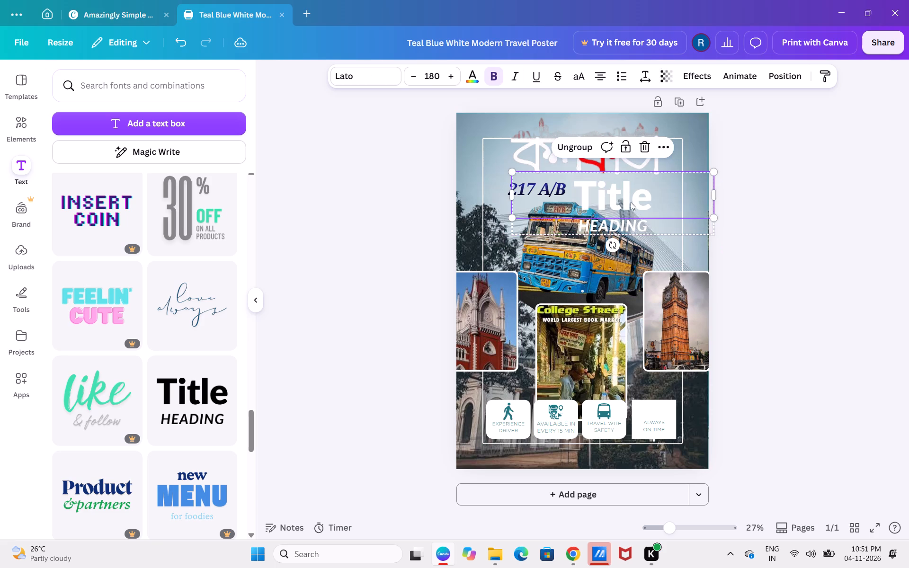
click(653, 200)
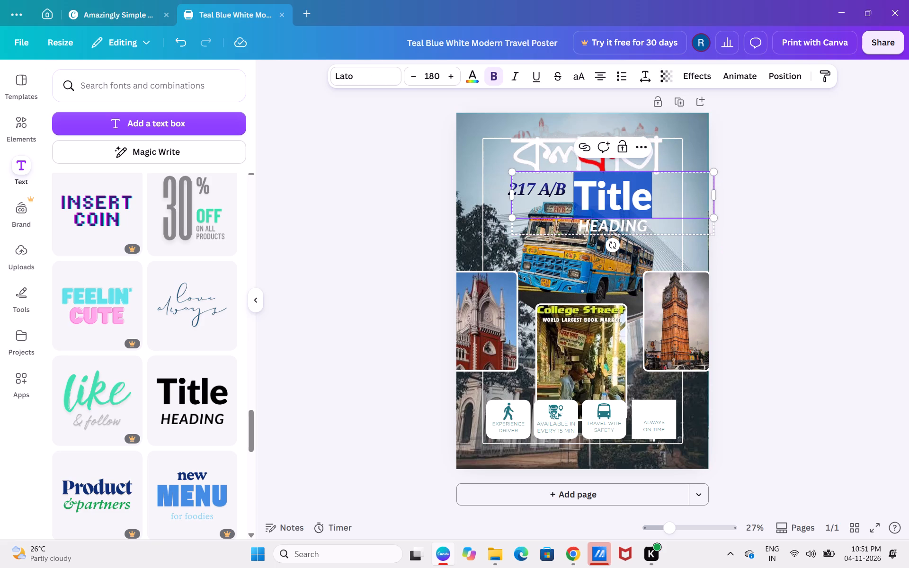
key(Delete)
click(647, 224)
key(Delete)
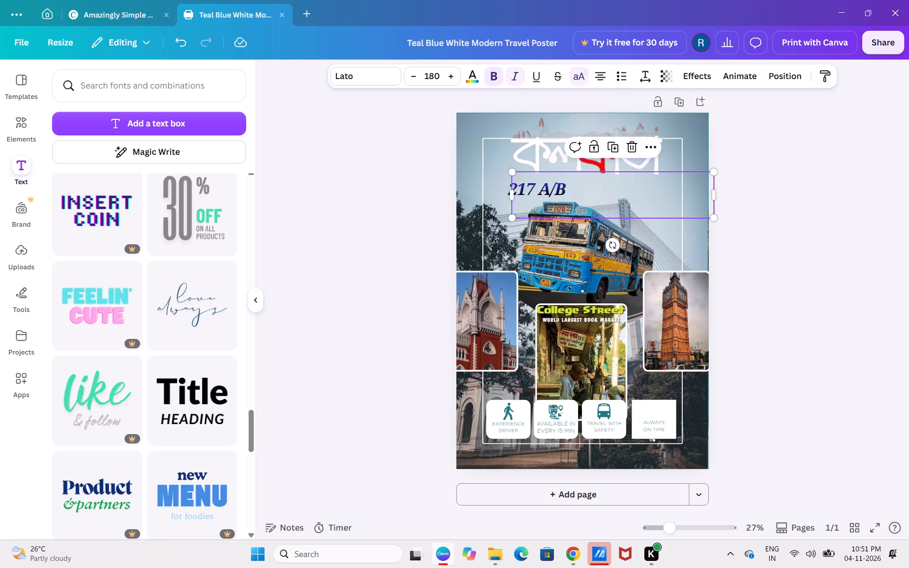
drag(644, 197, 655, 198)
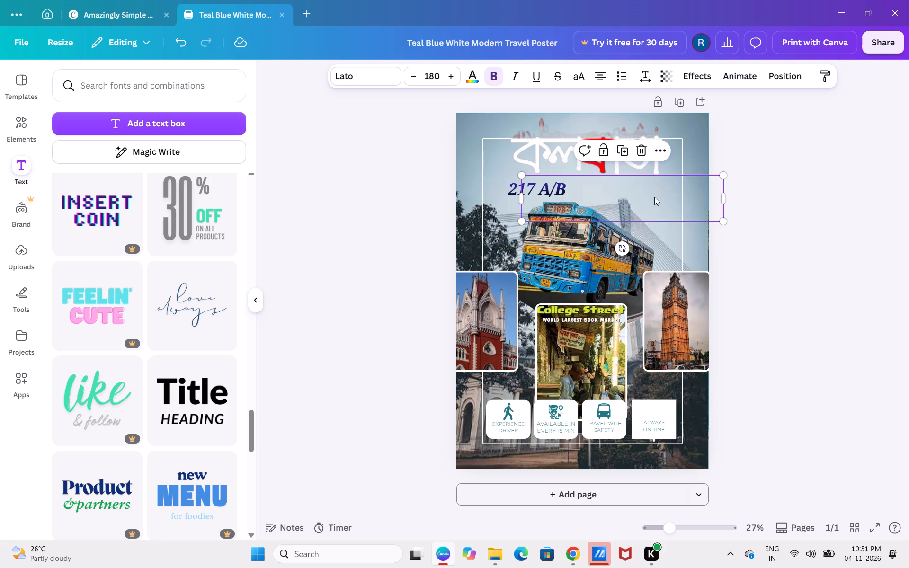
drag(654, 197, 651, 192)
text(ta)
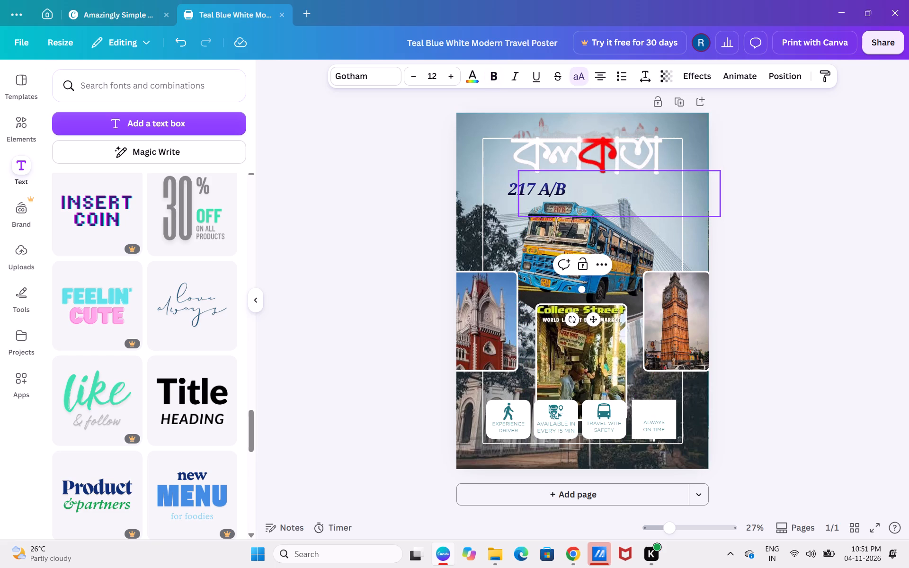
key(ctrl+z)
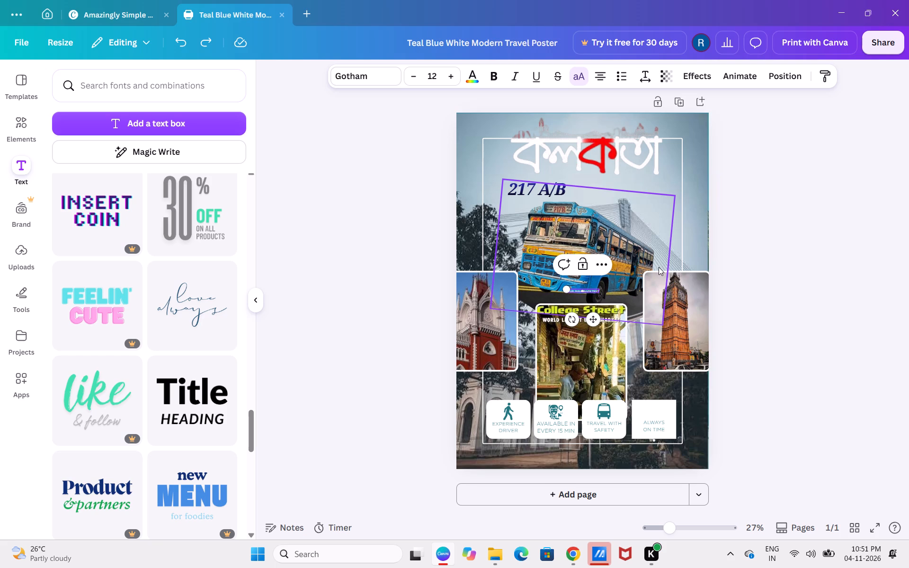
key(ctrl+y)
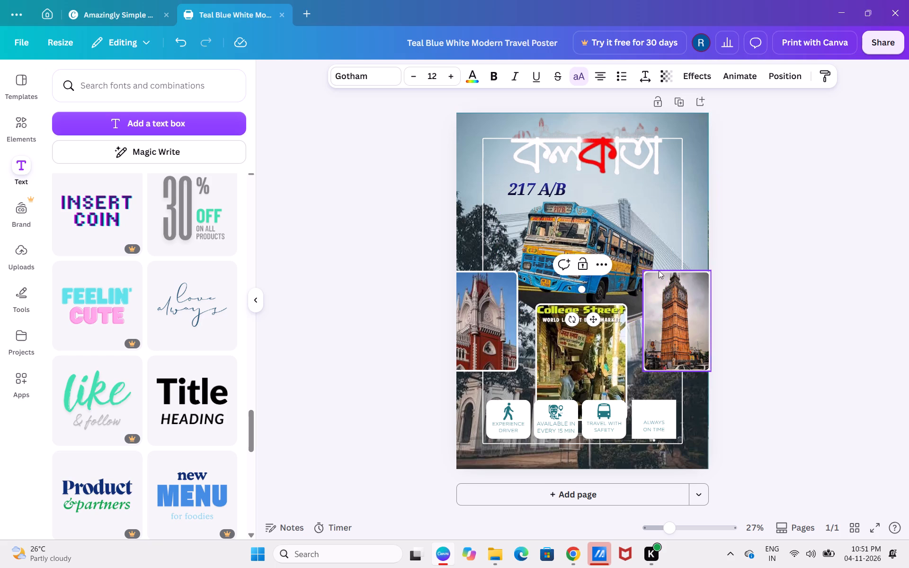
Enter "Travel with joy" in the emptied title box below the Bengali title.
click(632, 199)
click(633, 195)
click(633, 195)
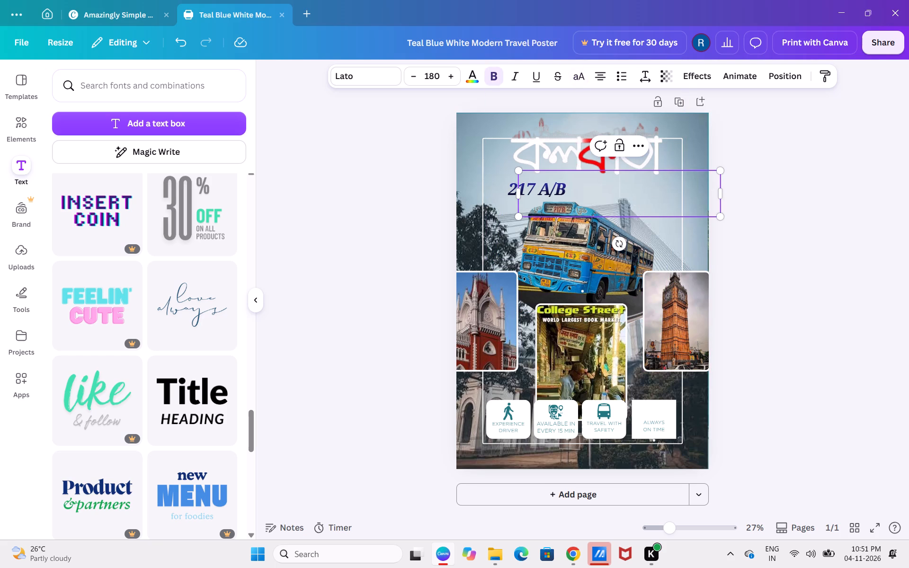
text(tra)
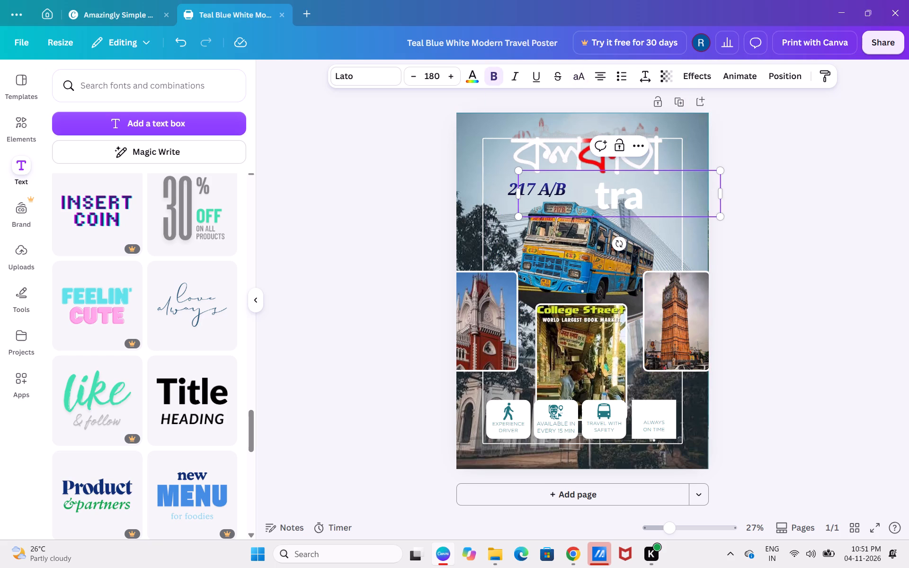
key(BackSpace)
key(BackSpace)
key(BackSpace)
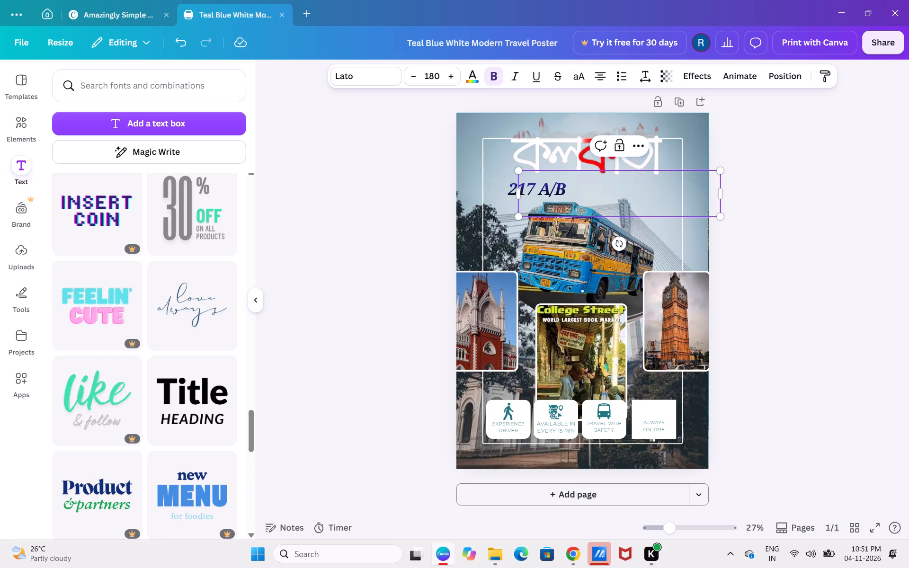
text(Travel)
key(space)
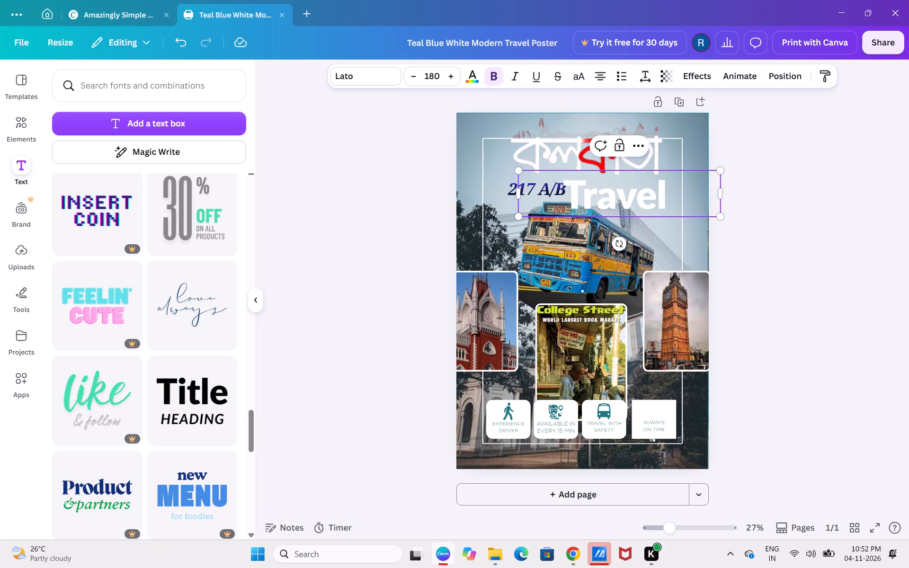
text(with joy)
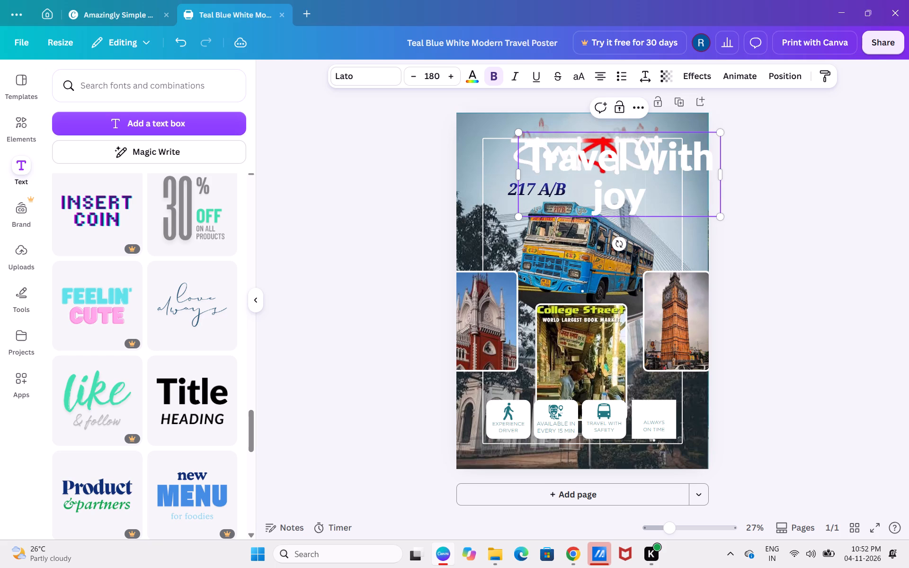
Shrink the "Travel with joy" text to a font size of about 40.8 and place it to the right of "217 A/B".
click(417, 74)
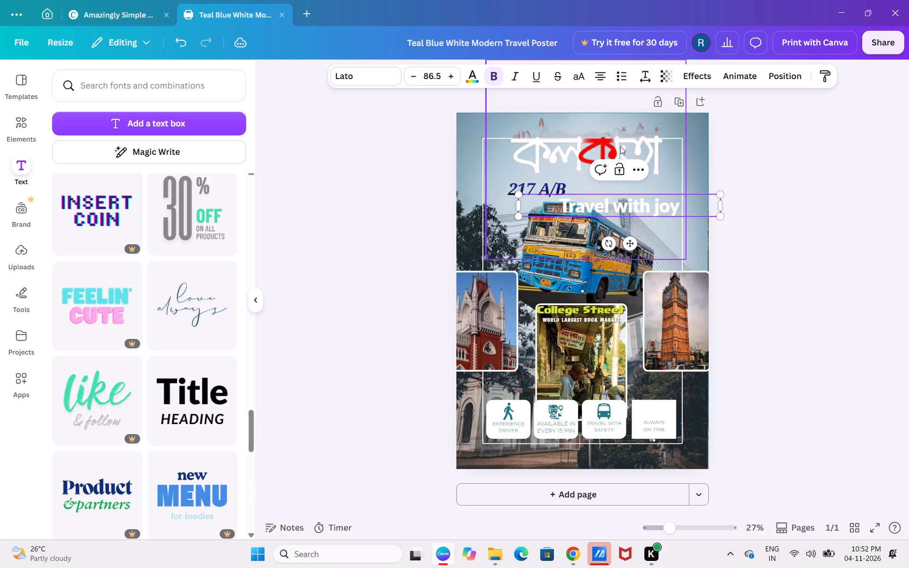
drag(721, 217, 677, 204)
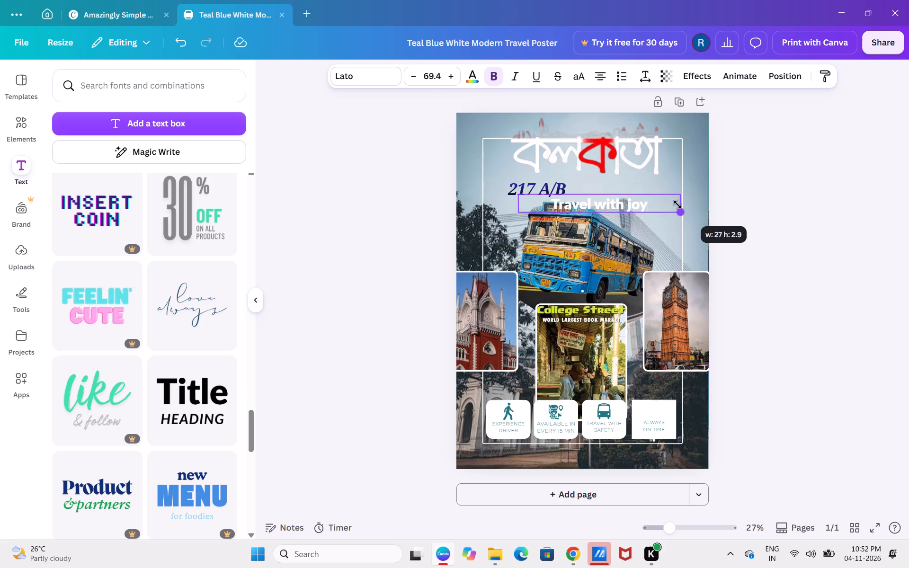
drag(677, 204, 669, 203)
drag(599, 205, 612, 195)
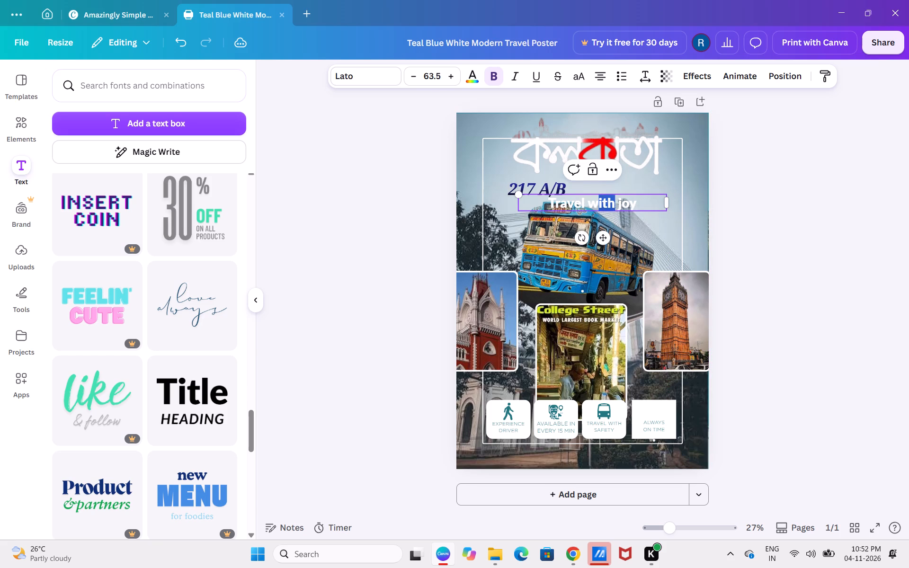
click(636, 204)
click(641, 202)
drag(641, 202, 642, 197)
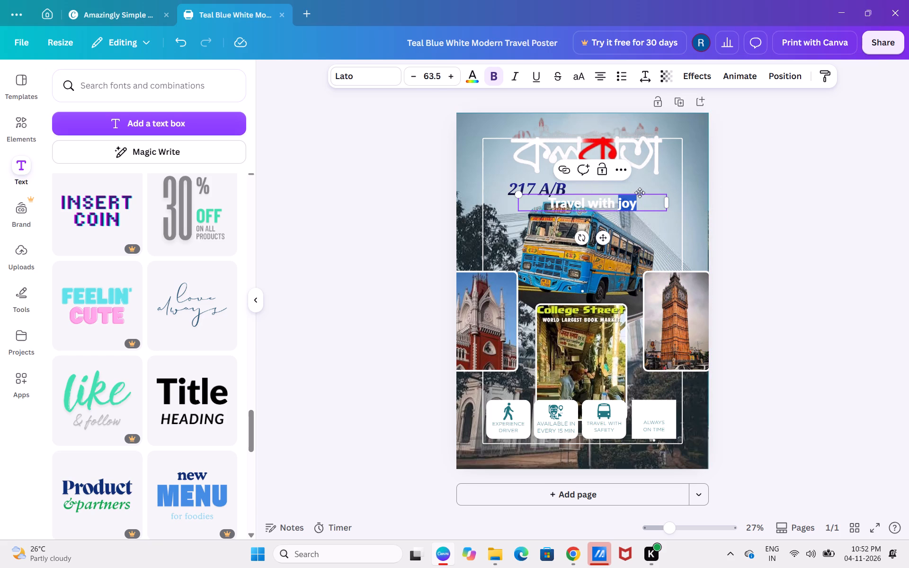
drag(641, 193, 659, 179)
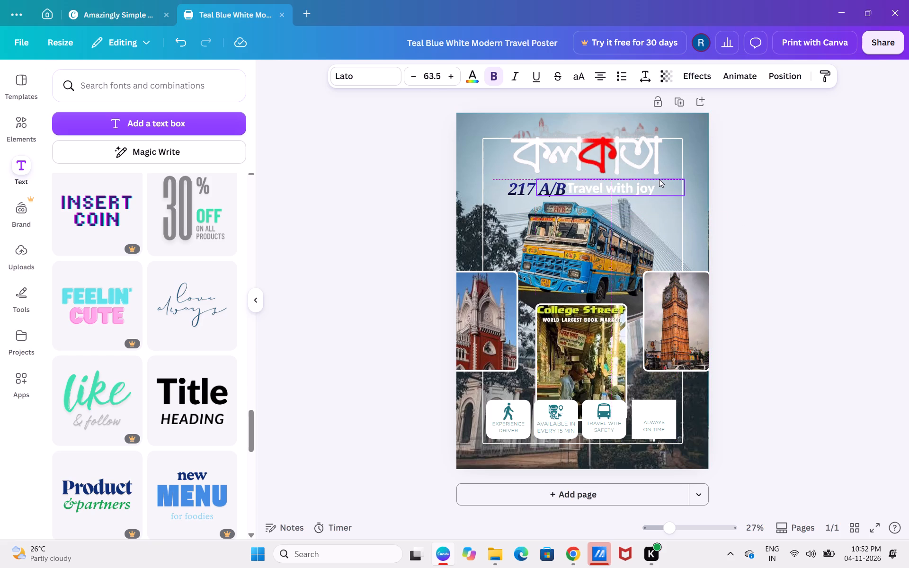
drag(659, 179, 680, 180)
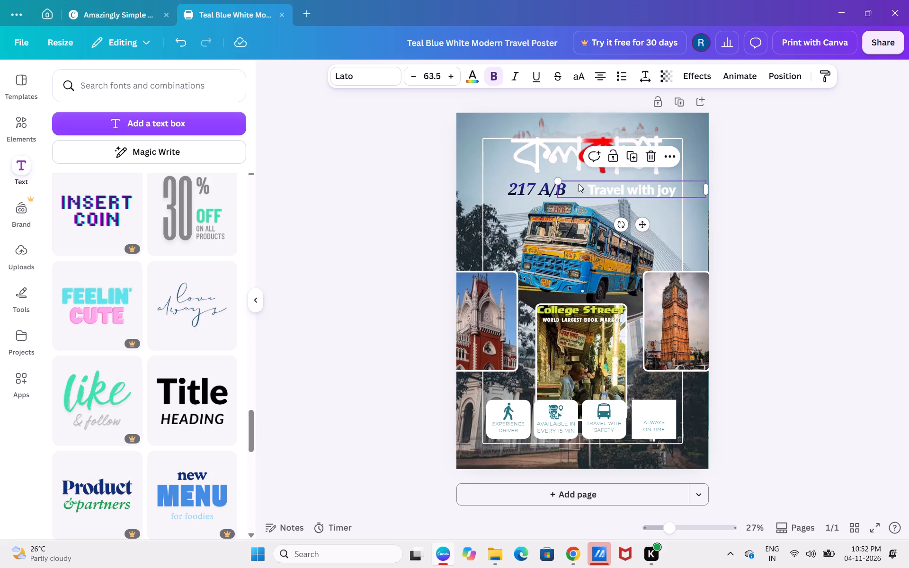
drag(558, 181, 617, 182)
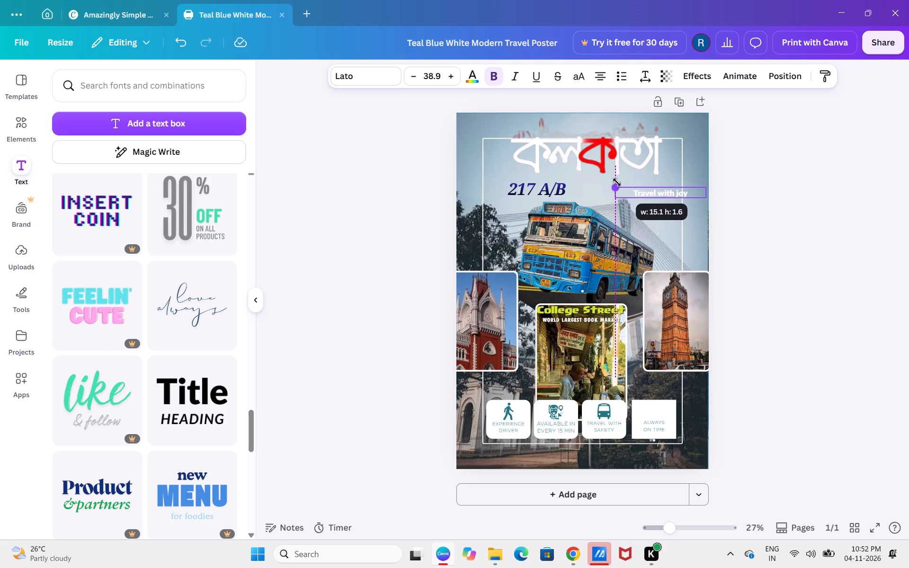
drag(617, 182, 614, 175)
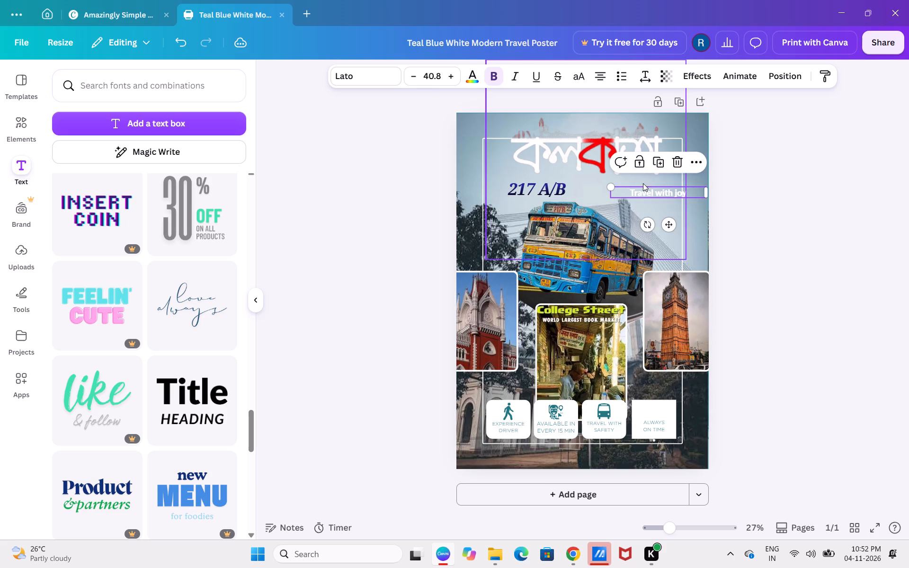
Remove the bold from "Travel with joy" and recolour it with the teal photo colour.
click(499, 78)
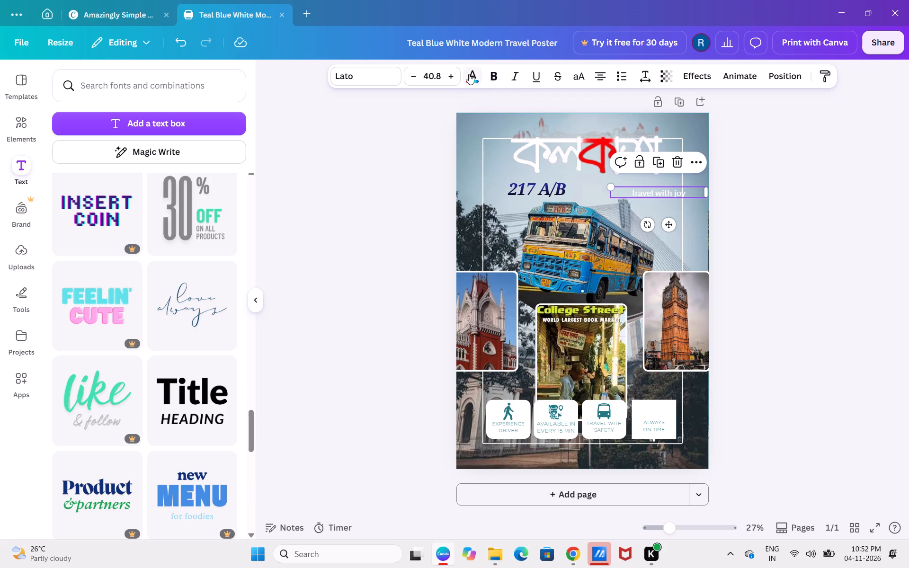
click(472, 73)
click(147, 283)
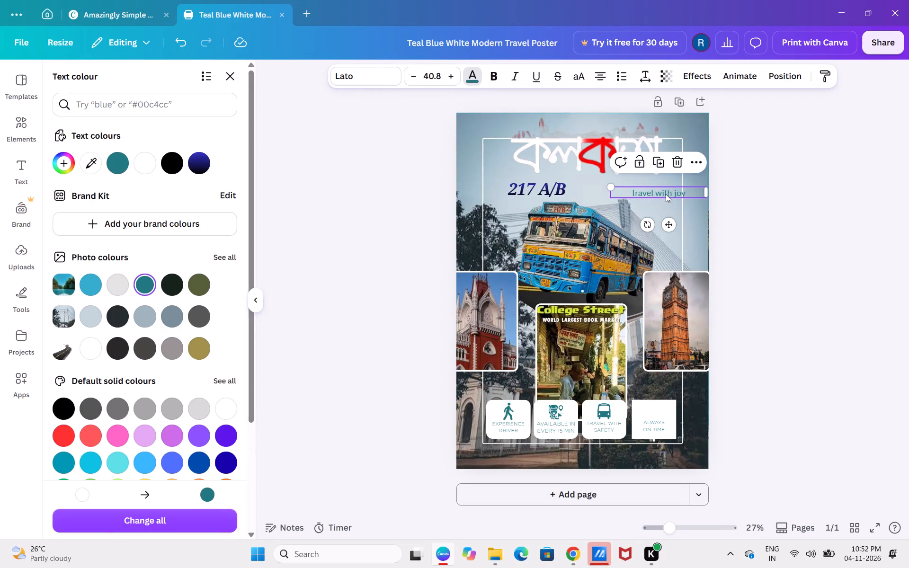
Move "Travel with joy" left until it sits close beside "217 A/B", nudged slightly lower.
drag(666, 194, 652, 193)
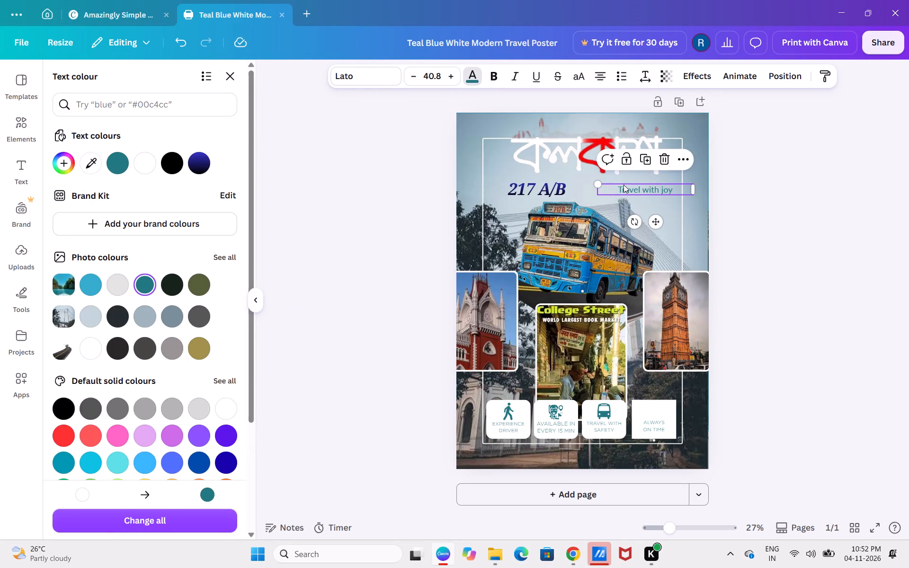
drag(627, 188, 600, 196)
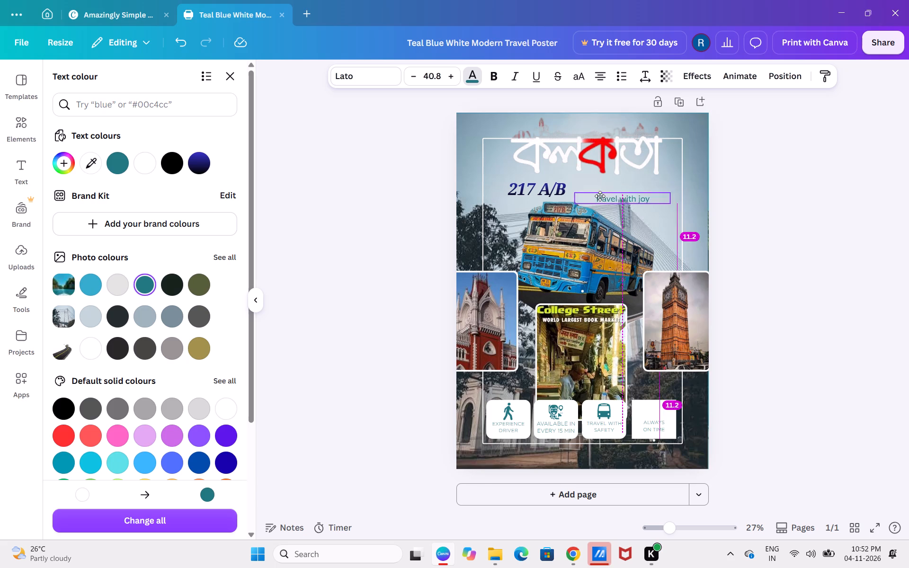
drag(600, 196, 574, 190)
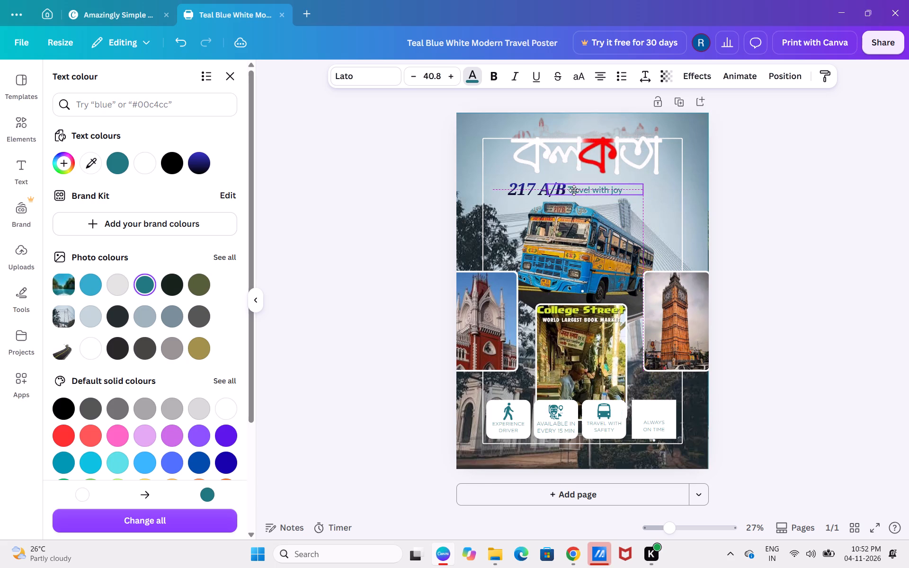
drag(574, 190, 579, 190)
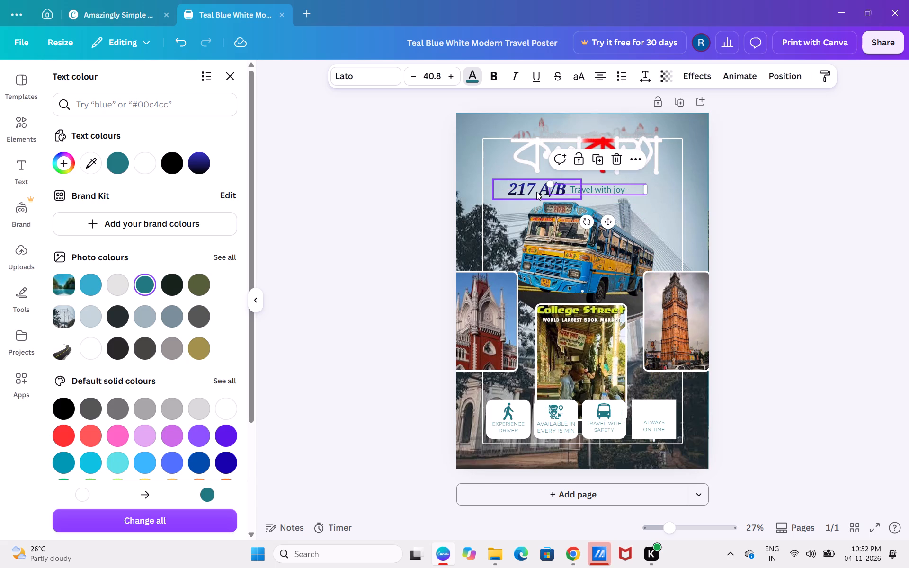
click(839, 238)
click(775, 230)
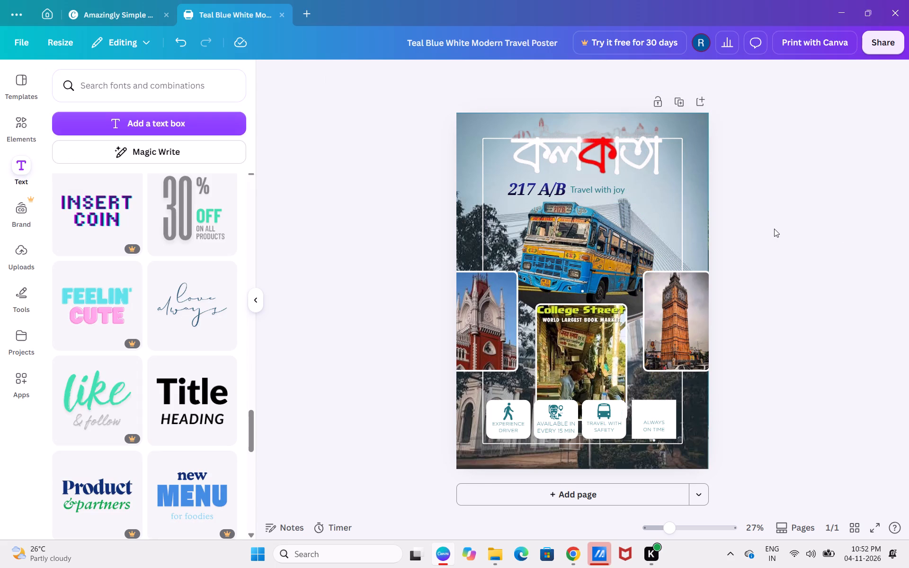
click(581, 188)
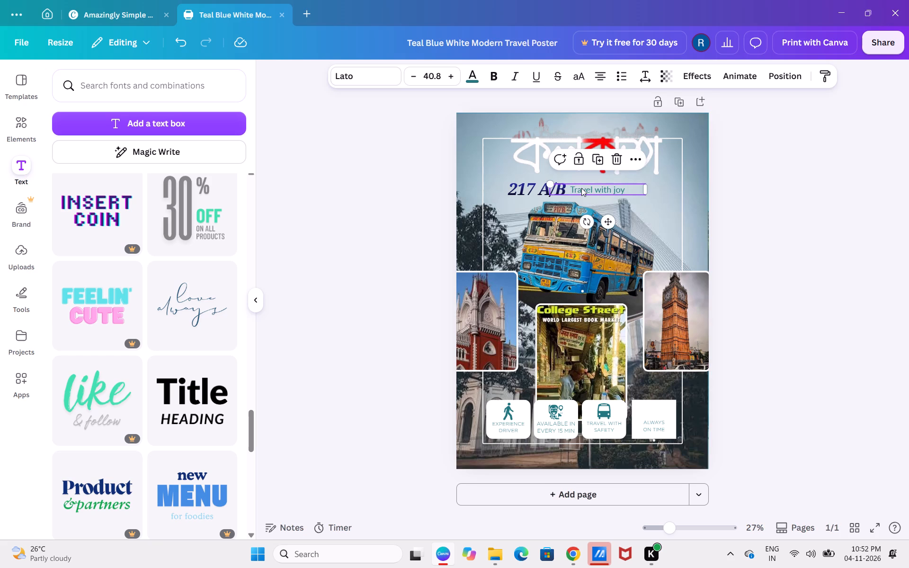
key(Down)
key(Down)
key(Down)
key(Down)
key(Up)
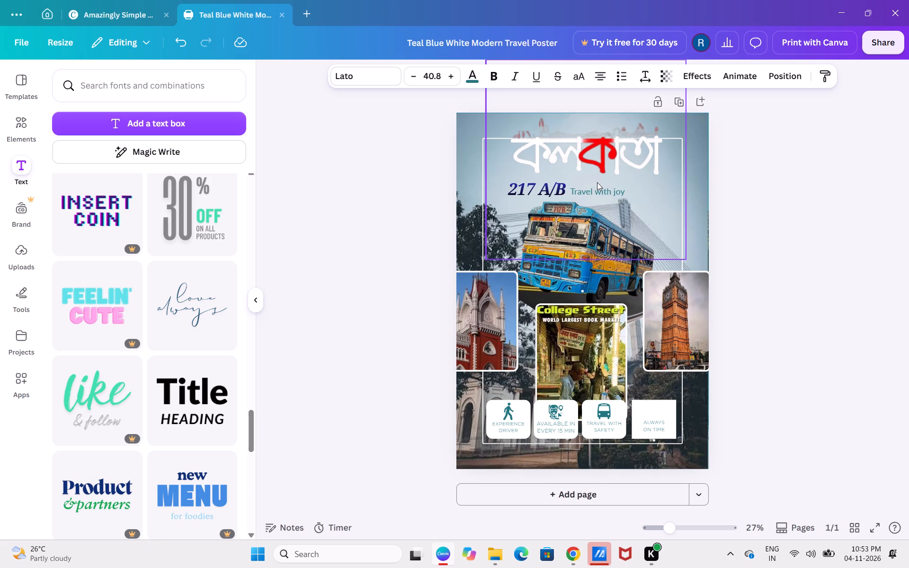
key(Left)
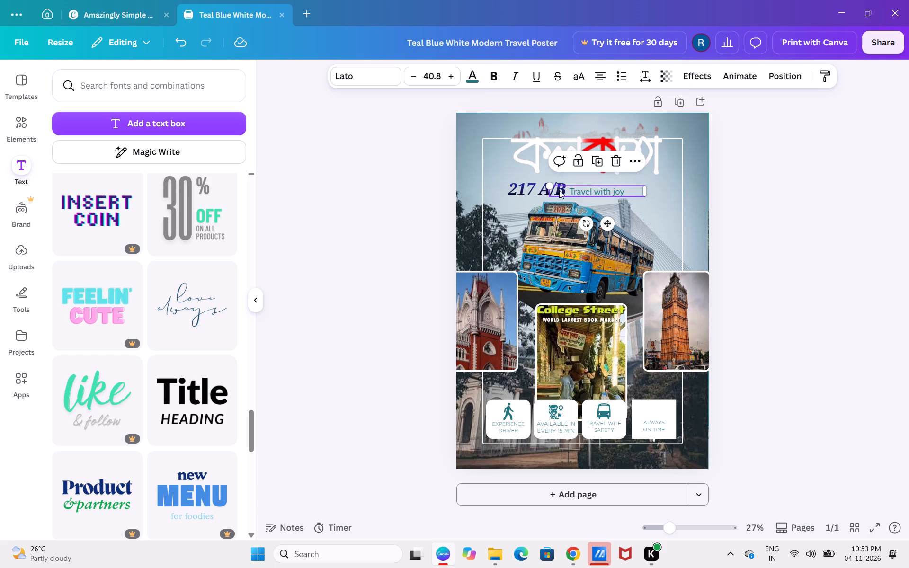
Recolour the "217 A/B" label in the document's teal, Azure #217780.
click(523, 185)
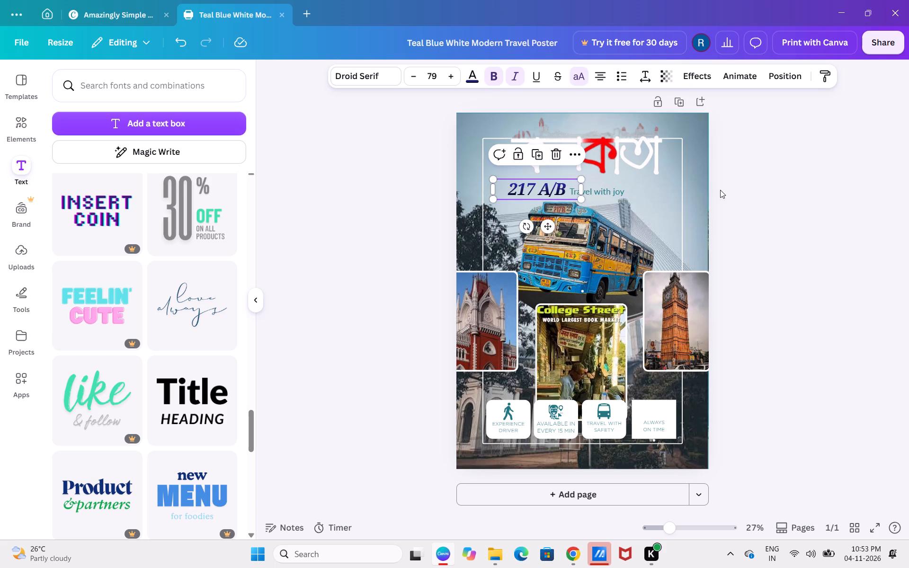
click(741, 193)
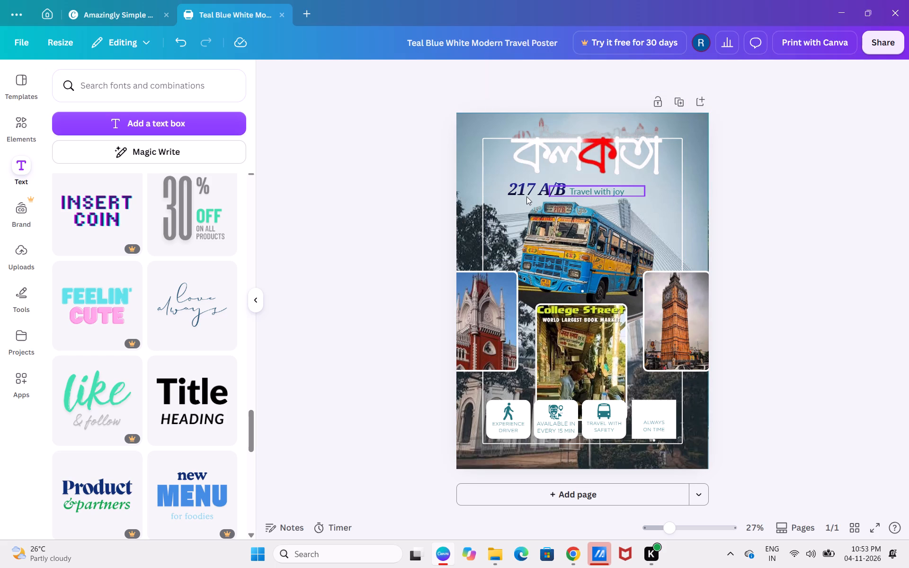
click(525, 198)
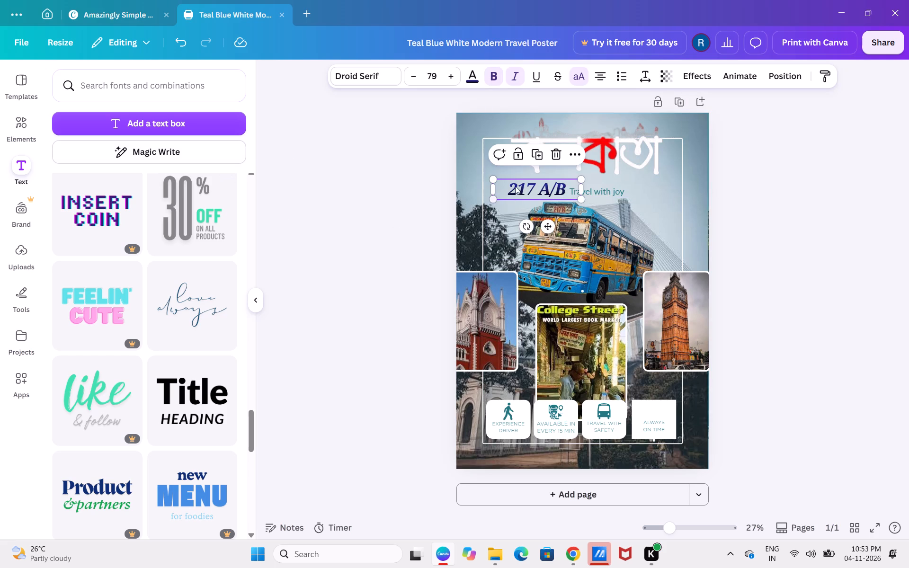
click(466, 74)
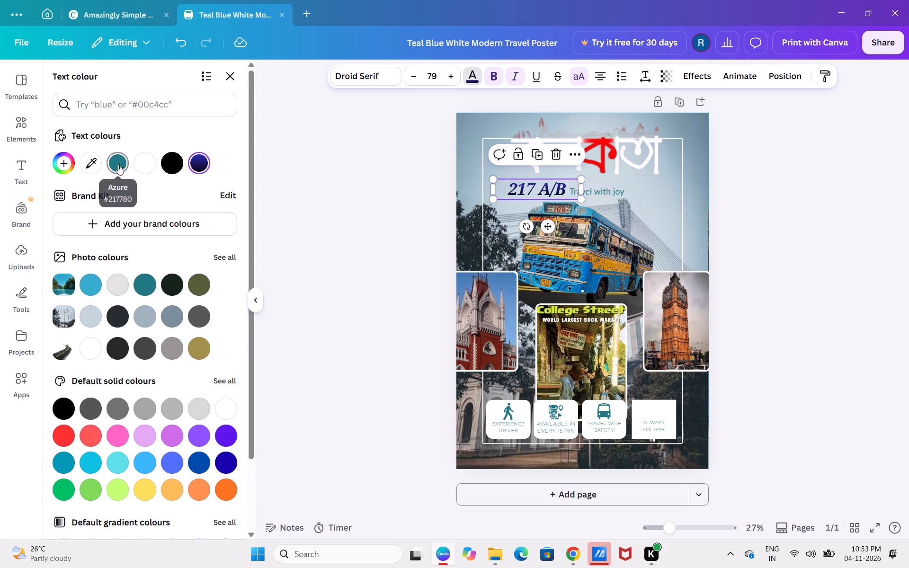
click(118, 164)
click(800, 223)
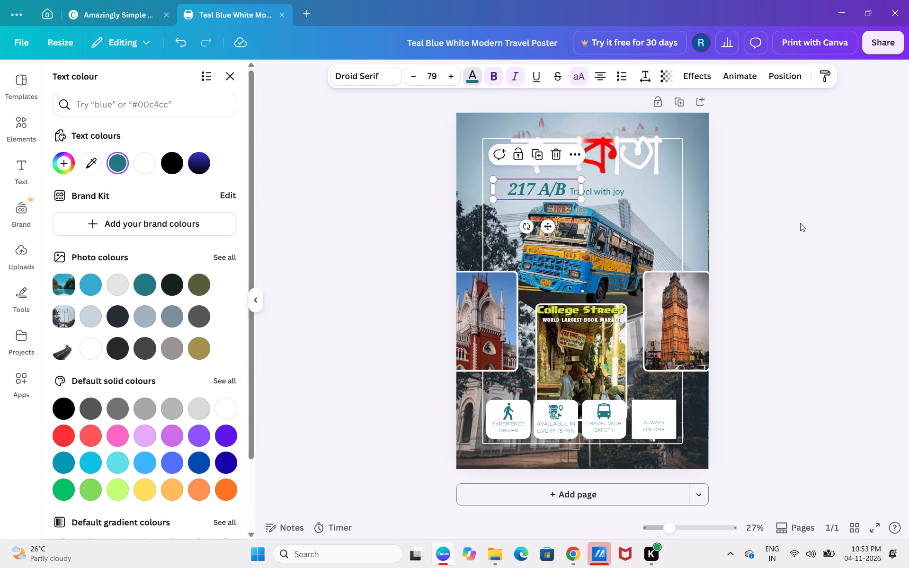
Shift "Travel with joy" horizontally to the right, leaving a clear gap after "217 A/B" within the white frame.
click(639, 196)
click(793, 223)
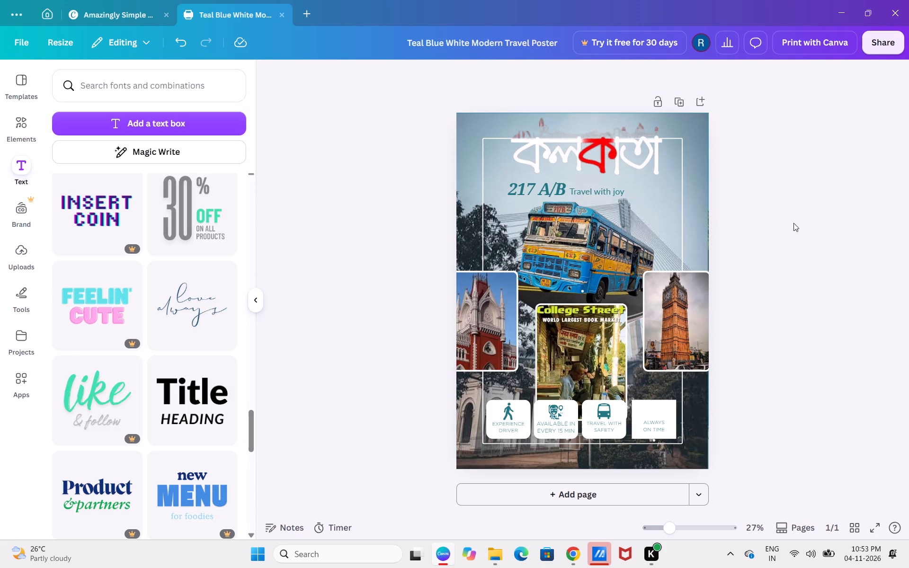
click(598, 194)
key(Right)
key(Right)
key(Right)
key(Right)
key(Right)
key(Right)
key(Right)
key(Right)
key(Right)
key(Right)
key(Right)
key(Right)
key(Right)
key(Right)
key(Right)
key(Right)
key(Right)
key(Right)
key(Right)
key(Right)
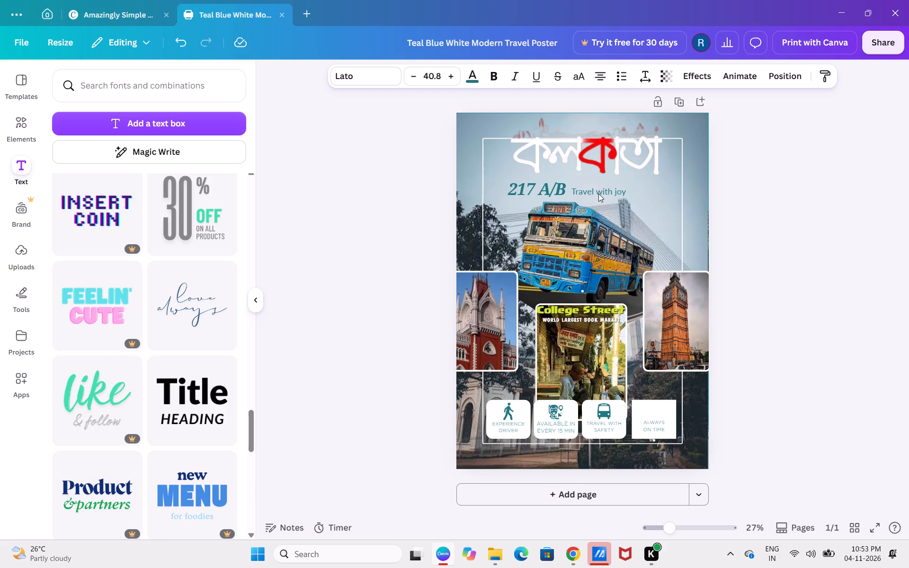
key(Right)
key(Right)
key(Right)
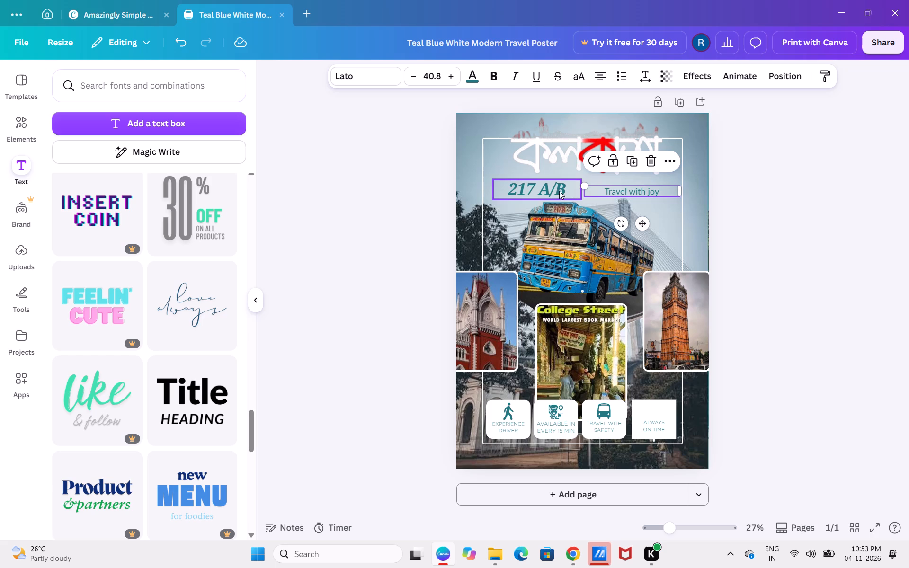
click(838, 210)
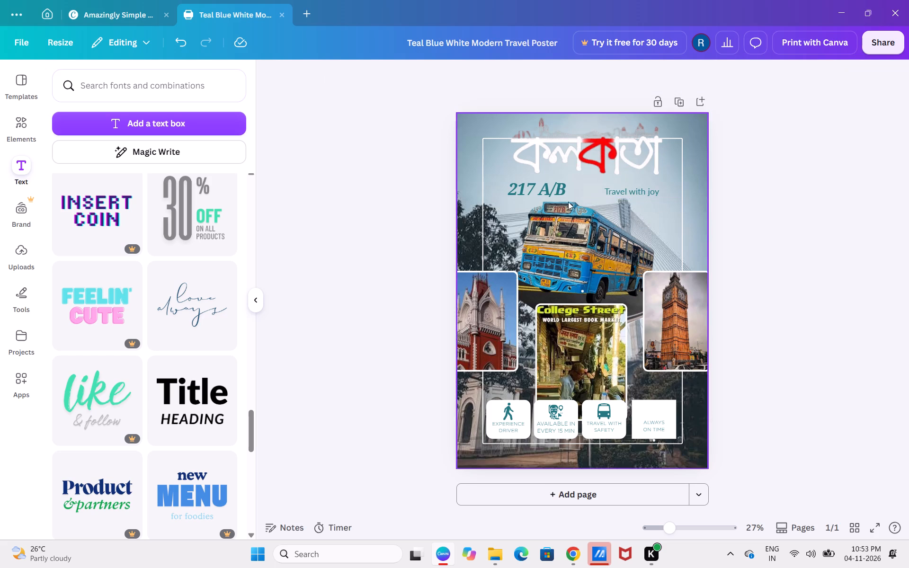
Shrink the "217 A/B" label to a font size of about 56.6 and shift it slightly right, below the Bengali title.
click(555, 188)
drag(581, 196, 561, 186)
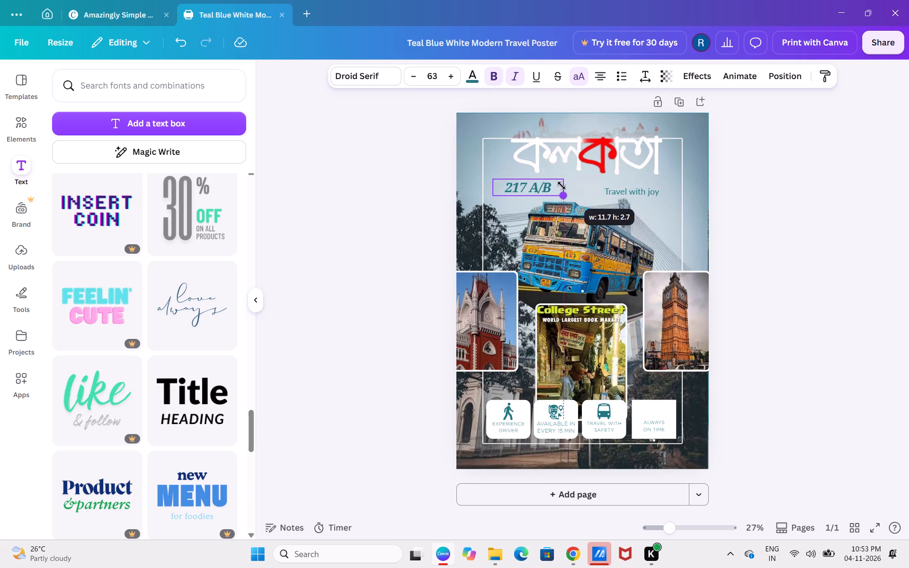
drag(561, 186, 557, 184)
drag(531, 186, 538, 190)
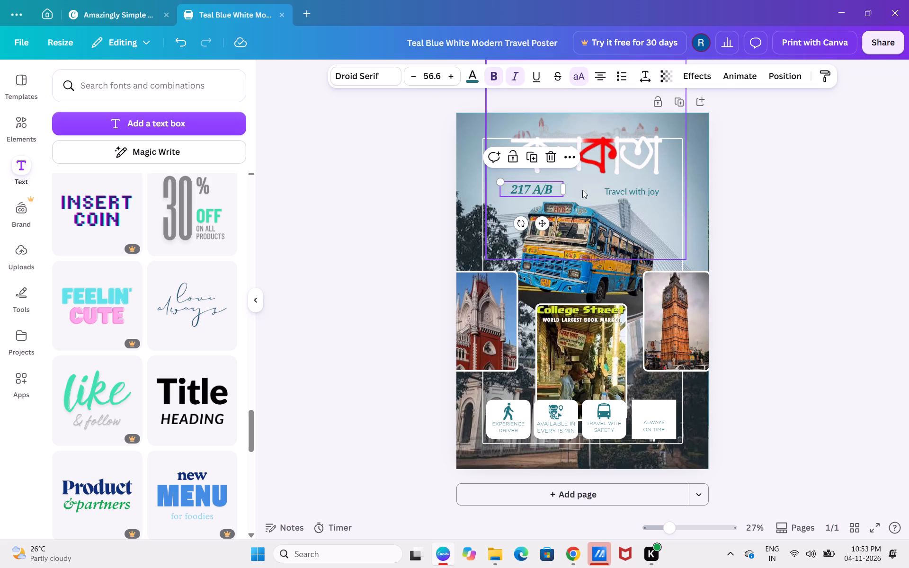
Shrink the "Travel with joy" tagline to a font size of about 40.1 and raise it slightly level with "217 A/B".
click(606, 188)
drag(583, 186, 576, 184)
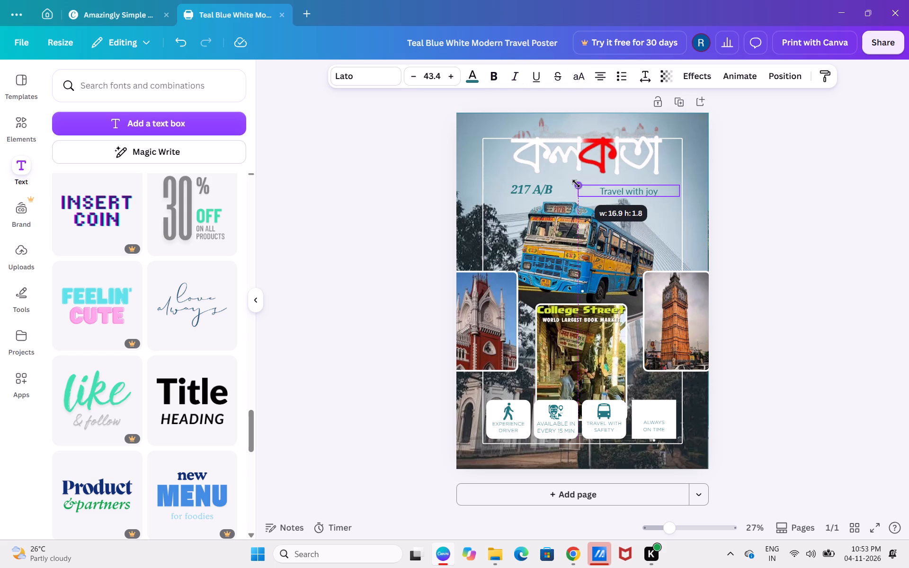
drag(576, 184, 589, 171)
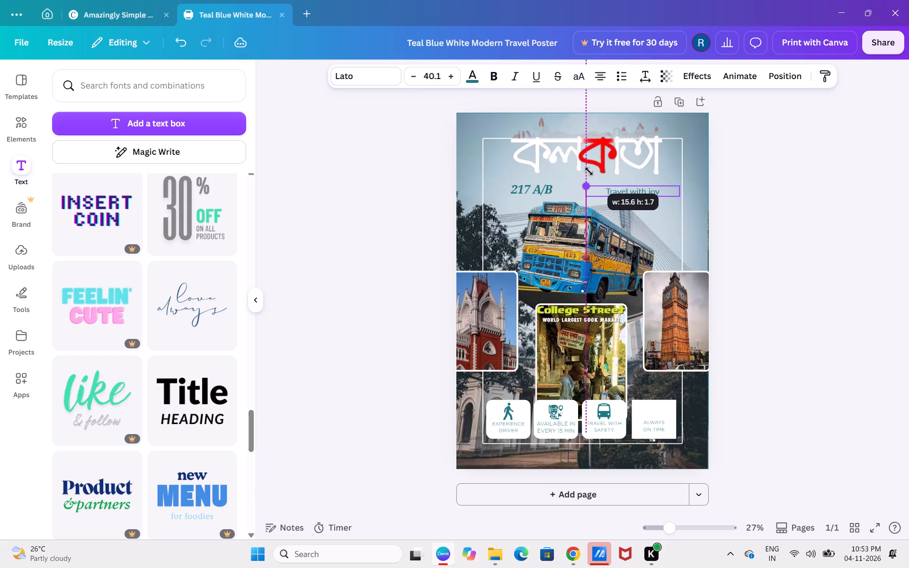
drag(589, 171, 588, 168)
click(627, 190)
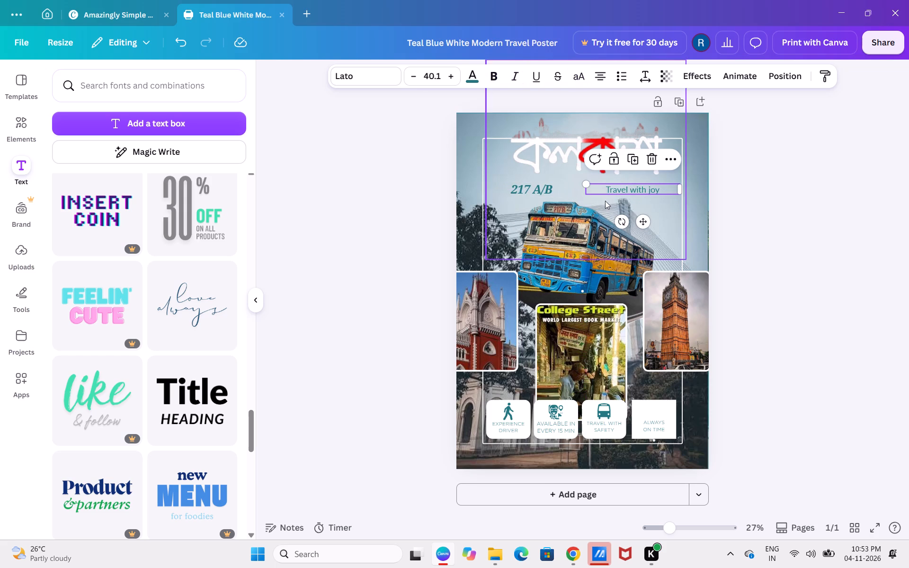
Nudge the "217 A/B" label a short distance right, closer to the "Travel with joy" tagline.
click(549, 190)
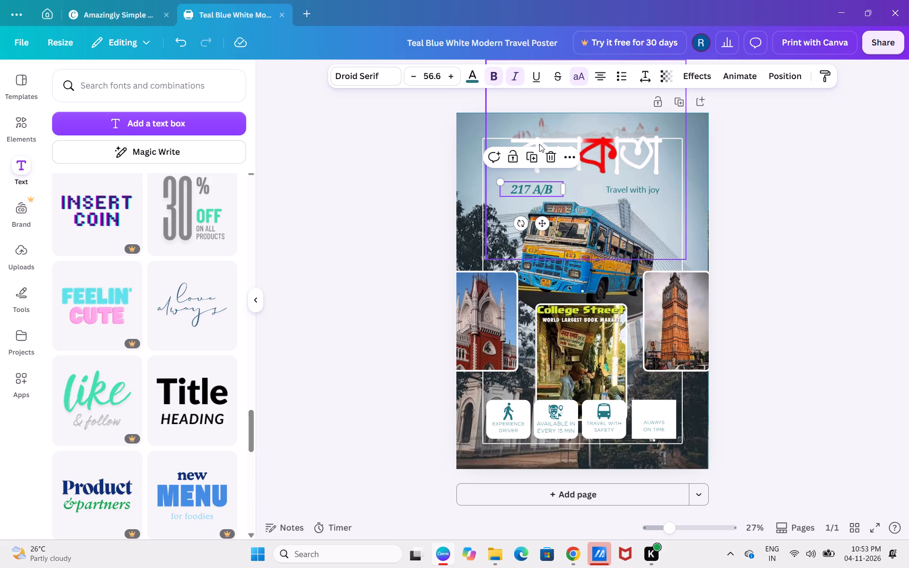
key(Right)
key(Right)
key(Right)
key(Right)
key(Right)
key(Right)
key(Right)
key(Right)
key(Right)
key(Right)
key(Right)
key(Right)
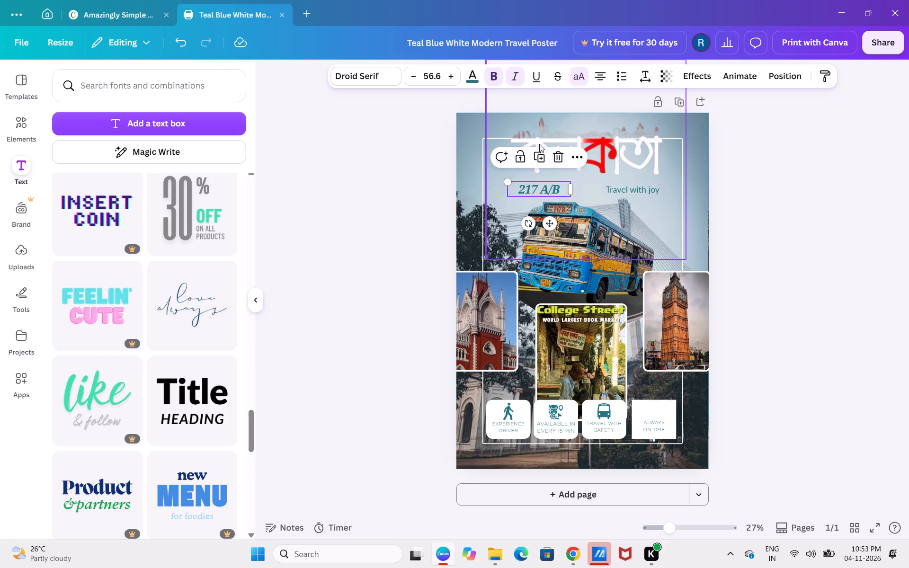
key(Right)
key(Right)
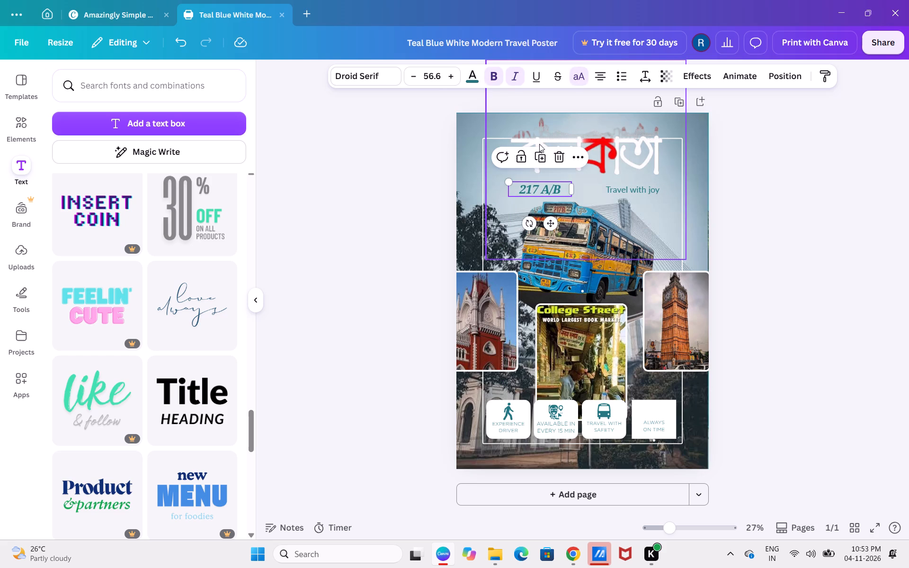
Nudge the "Travel with joy" tagline slightly left, keeping a clear gap after "217 A/B".
click(651, 192)
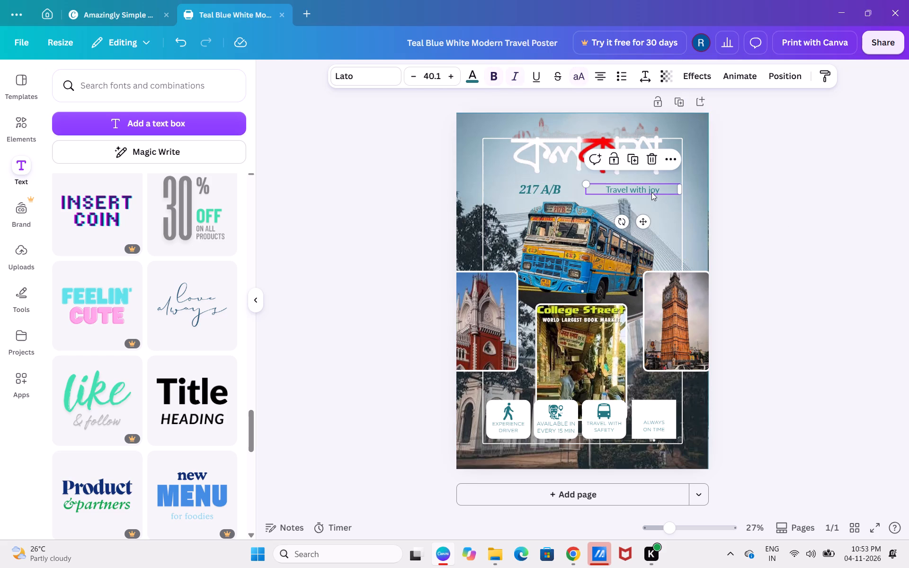
key(Left)
key(Left)
key(Left)
key(Left)
key(Left)
key(Left)
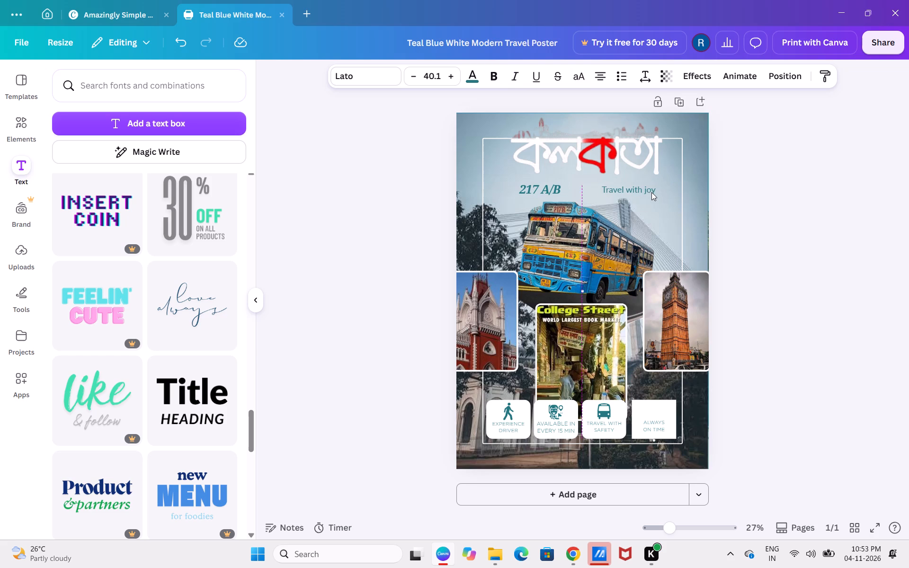
key(Left)
key(Left)
key(Right)
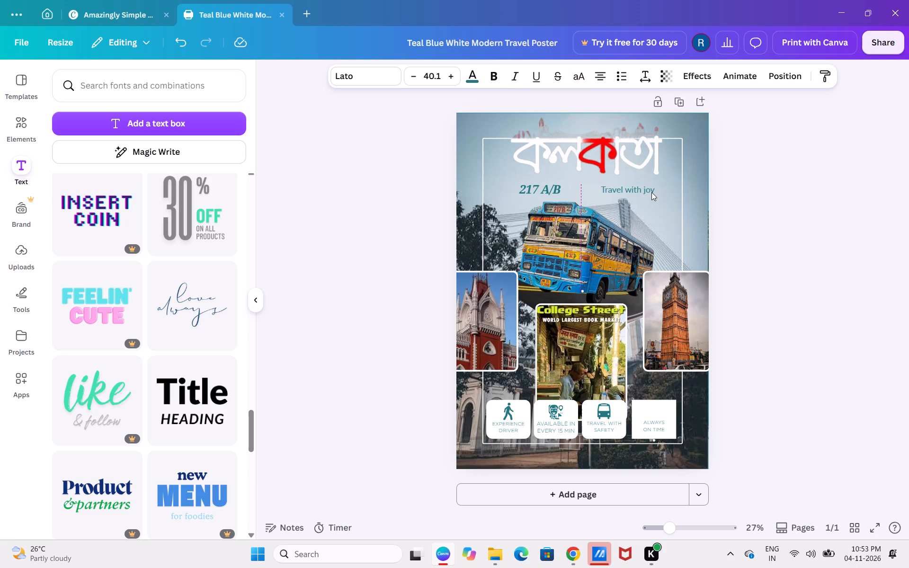
click(866, 203)
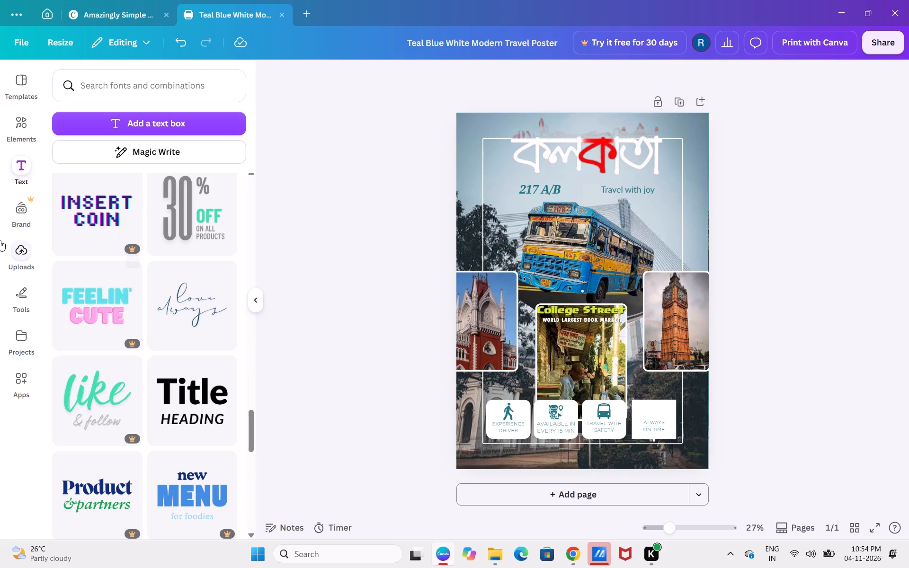
Add the black side-view bus graphic from the recommended elements and move it up over the "217 A/B" and "Travel with joy" row.
click(18, 119)
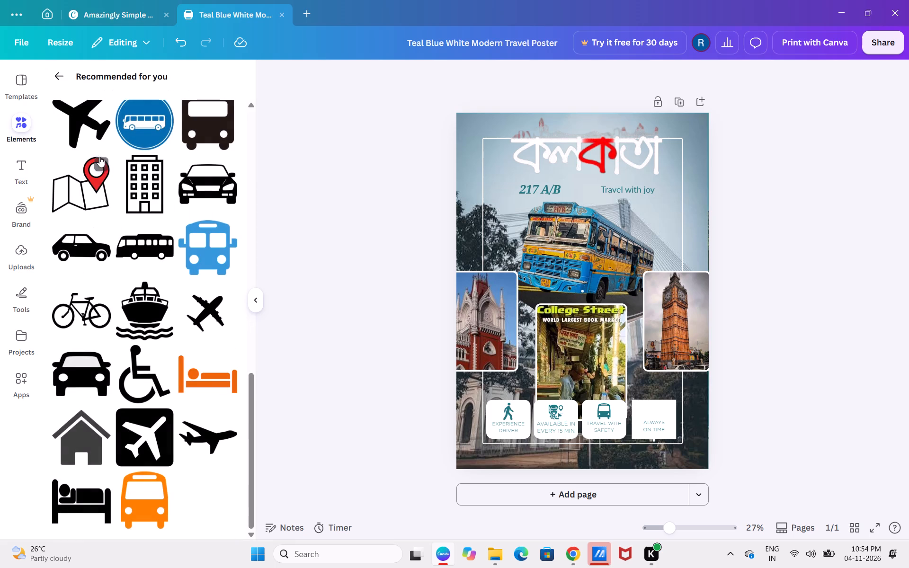
scroll(104, 180, up, 1)
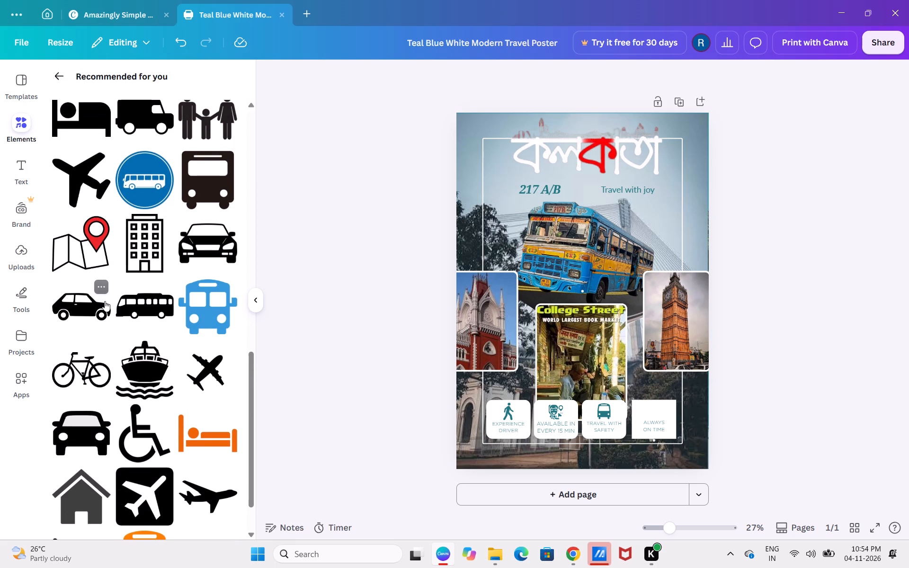
scroll(104, 301, up, 3)
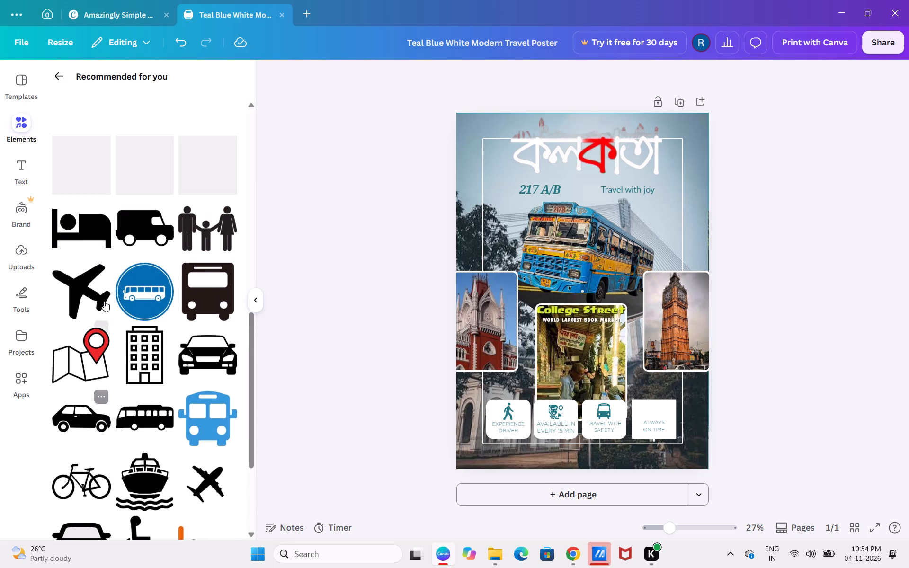
scroll(101, 299, up, 2)
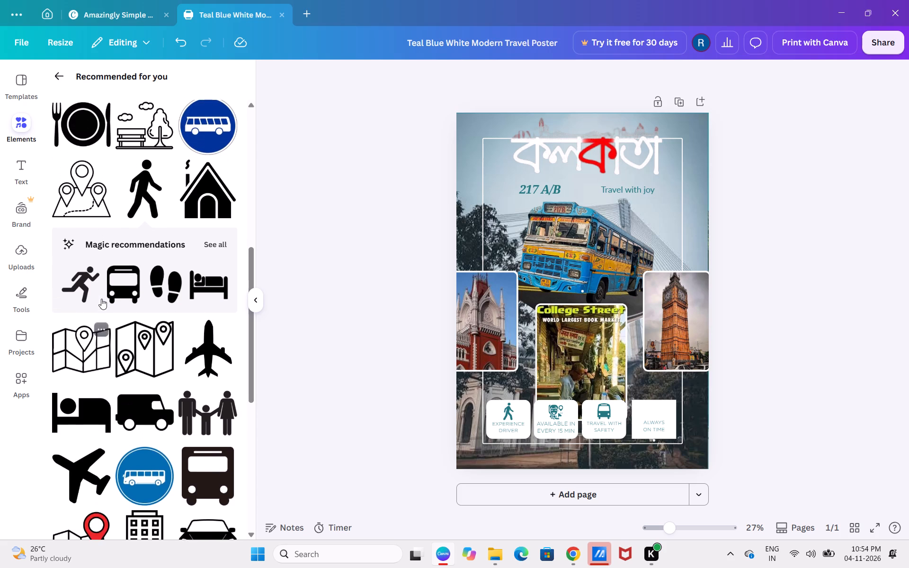
scroll(101, 299, up, 4)
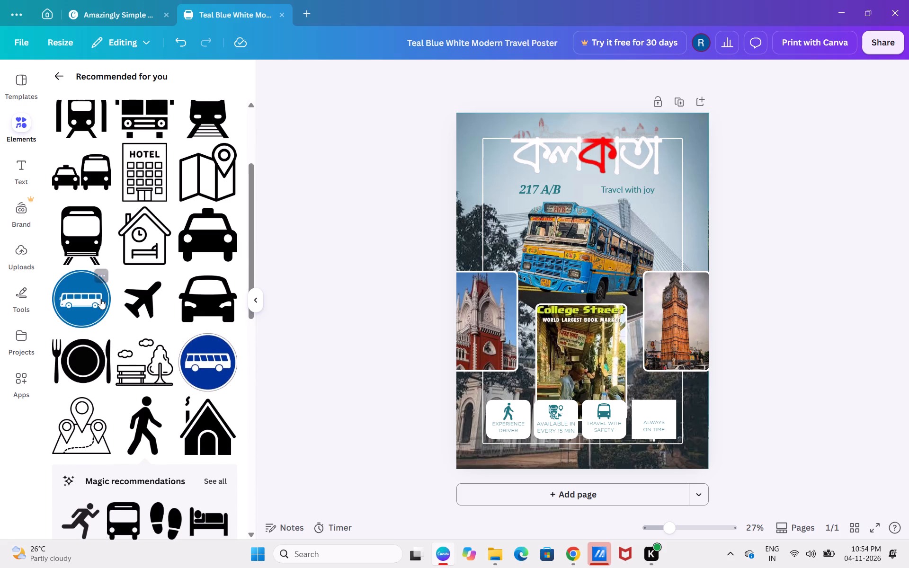
scroll(100, 298, up, 6)
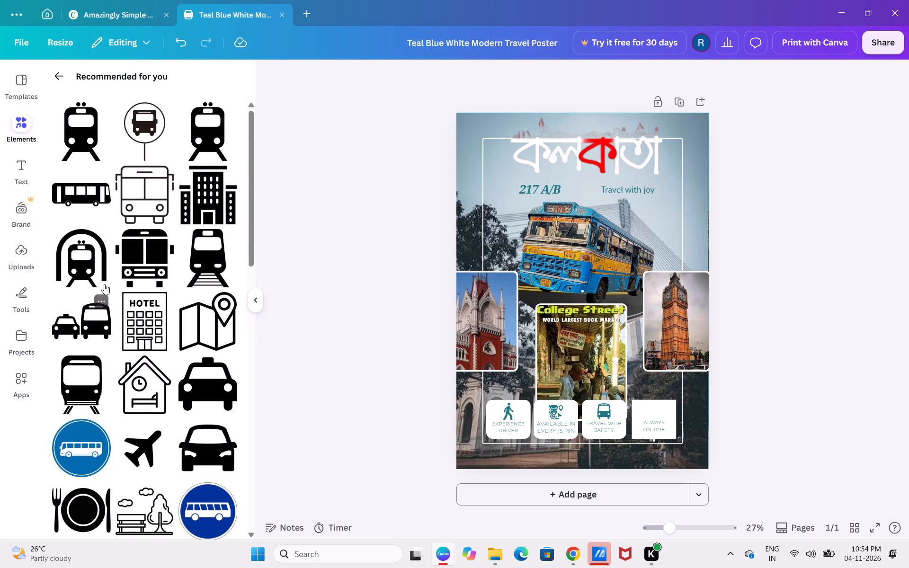
click(94, 190)
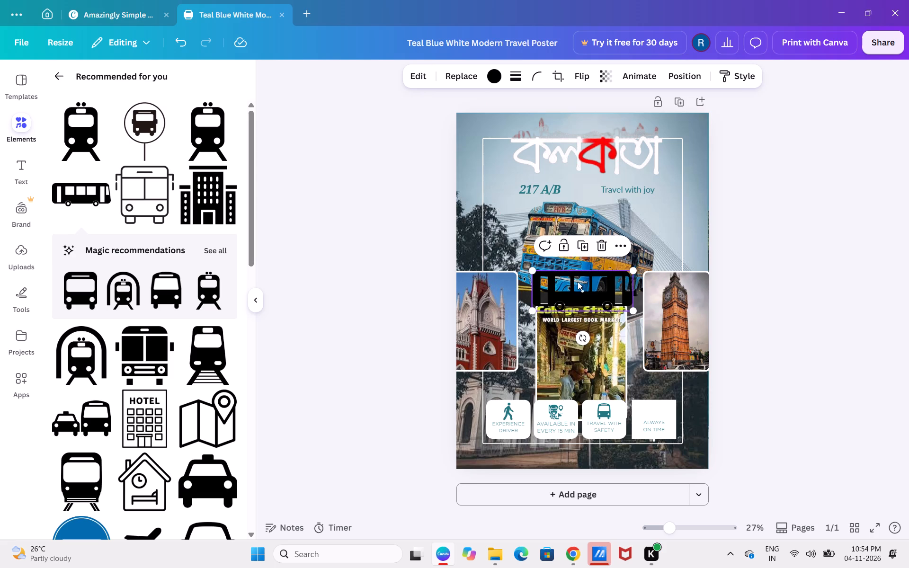
drag(578, 291, 579, 188)
Recolour the new bus graphic in the document's teal.
click(492, 75)
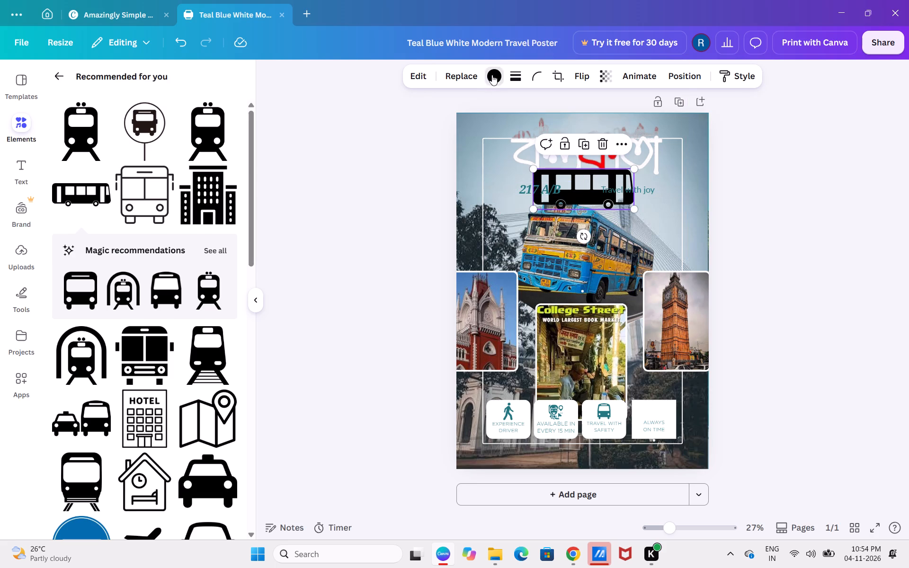
click(116, 160)
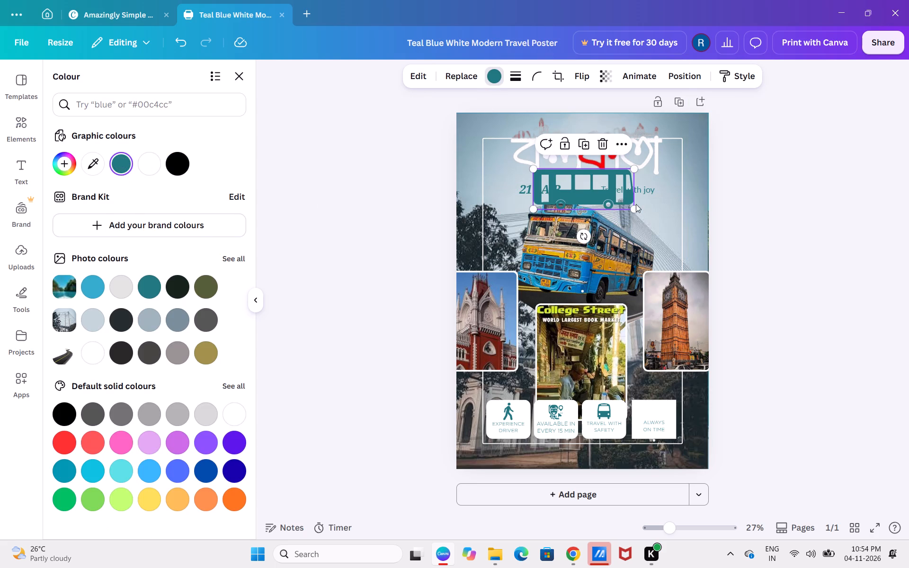
Shrink the teal bus graphic to a small icon and place it in the gap between "217 A/B" and "Travel with joy".
drag(633, 209, 562, 175)
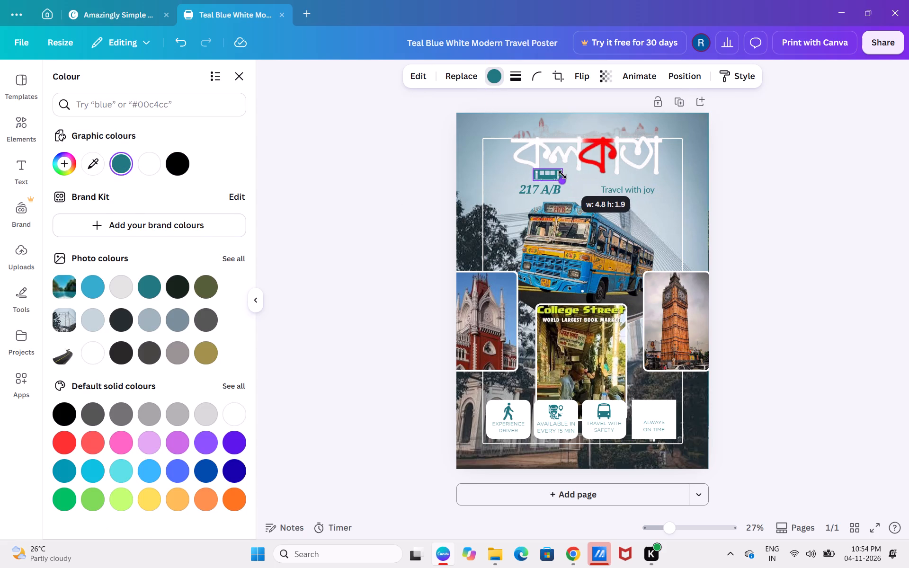
drag(562, 175, 566, 176)
drag(549, 174, 579, 185)
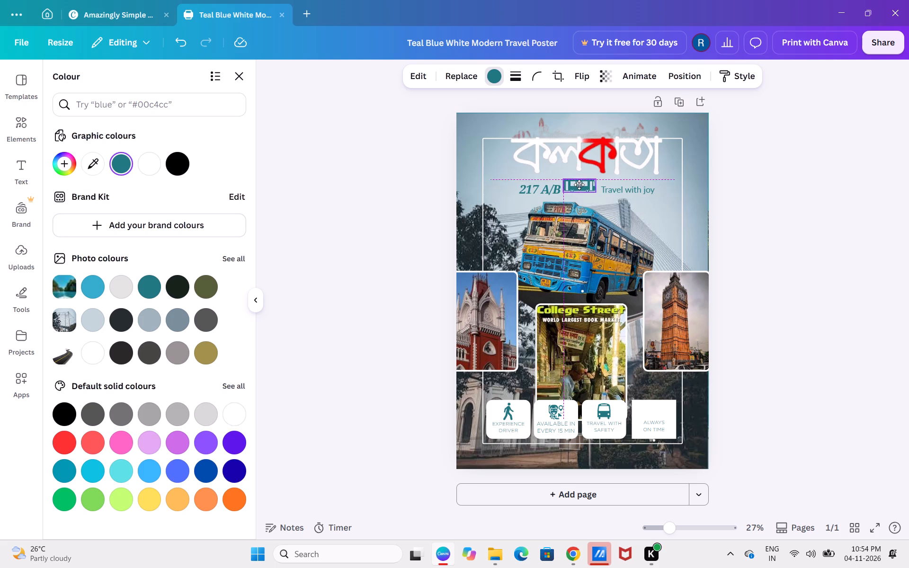
drag(579, 185, 581, 188)
drag(601, 197, 593, 194)
click(577, 186)
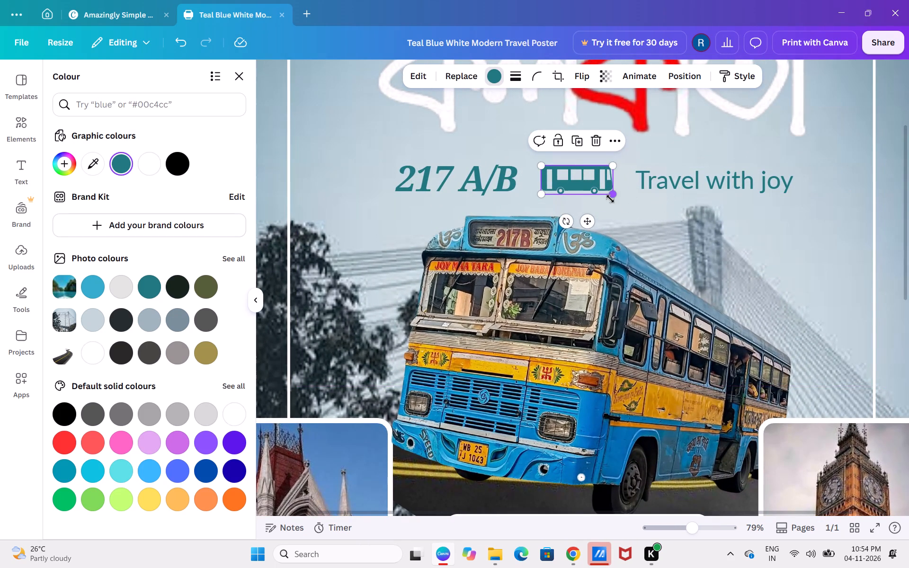
Fine-tune the bus icon's horizontal position with a slight shift right in the gap between "217 A/B" and "Travel with joy".
key(Right)
key(Right)
click(586, 222)
key(Right)
key(Right)
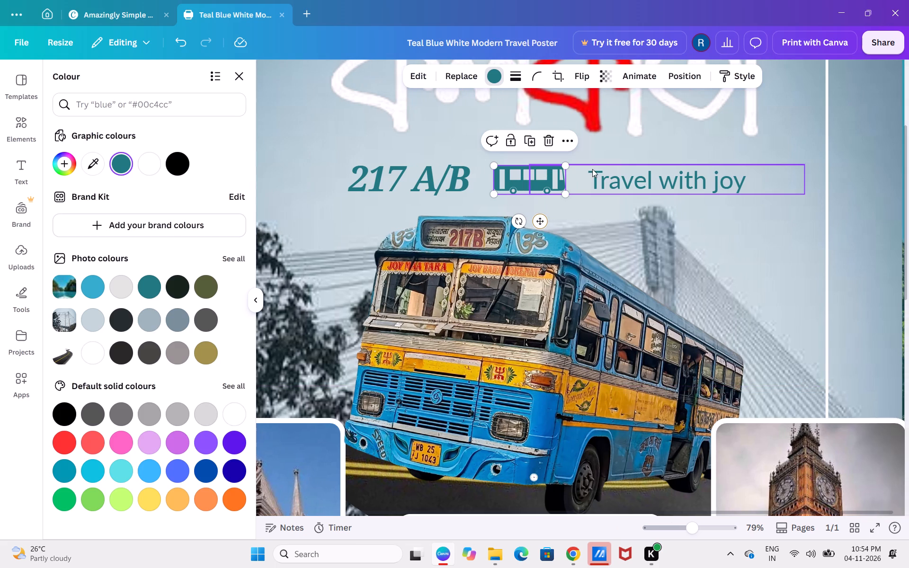
click(786, 172)
click(490, 176)
click(515, 172)
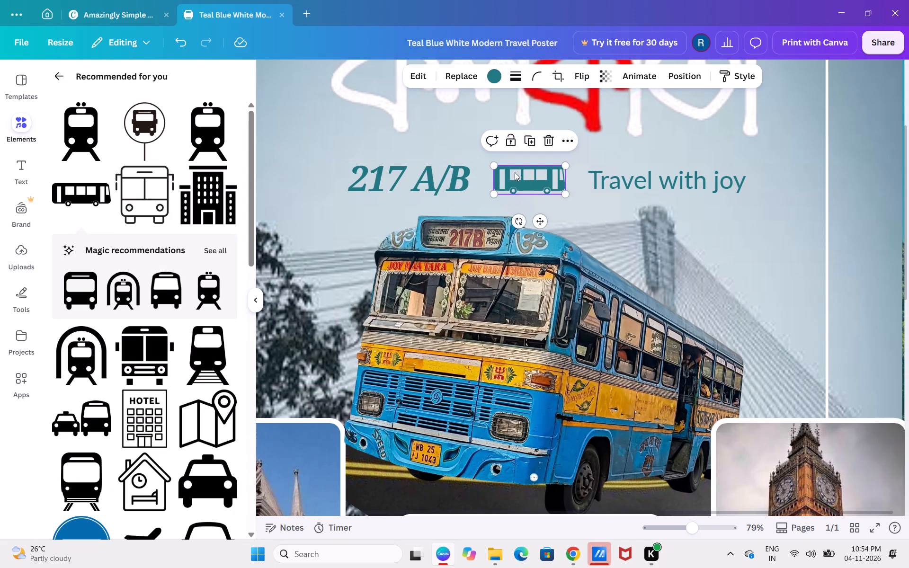
click(854, 213)
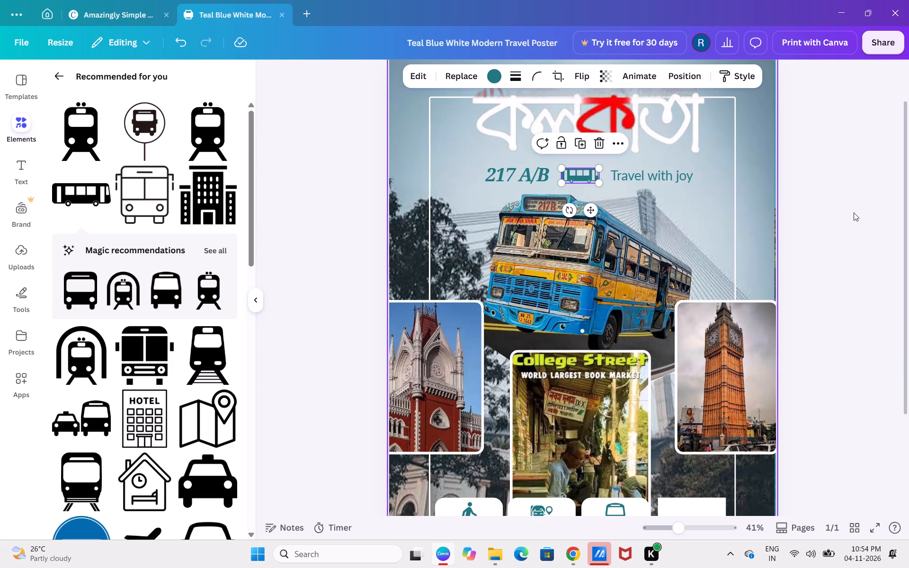
click(581, 175)
click(572, 177)
click(566, 177)
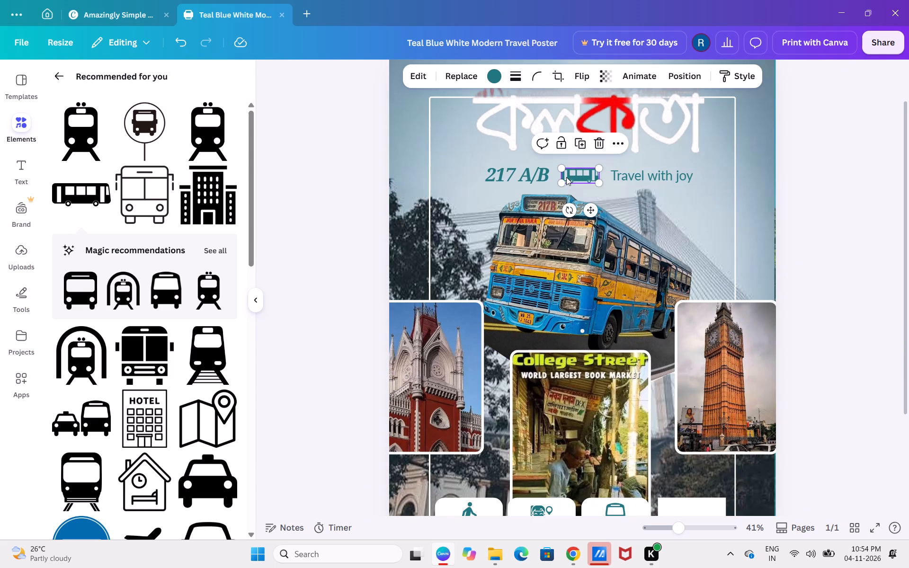
key(Right)
key(Right)
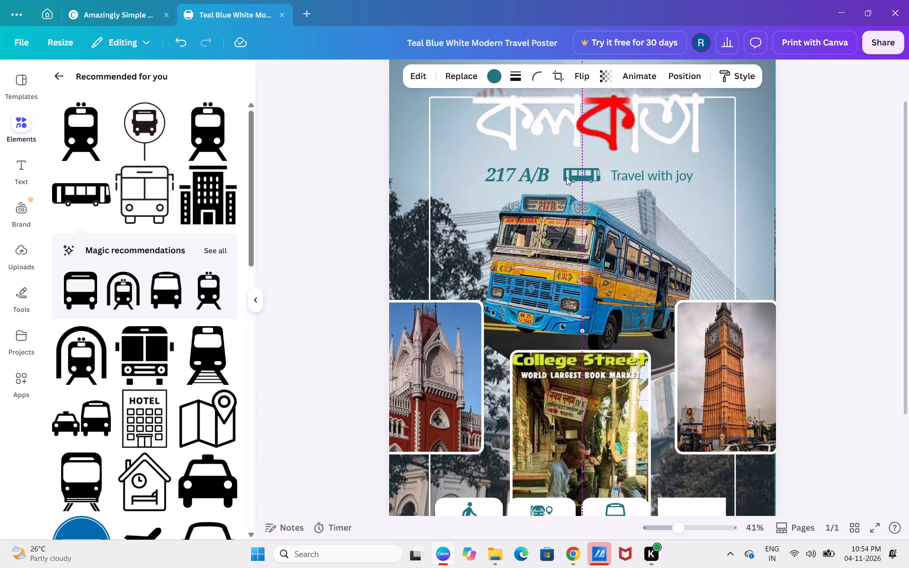
key(Left)
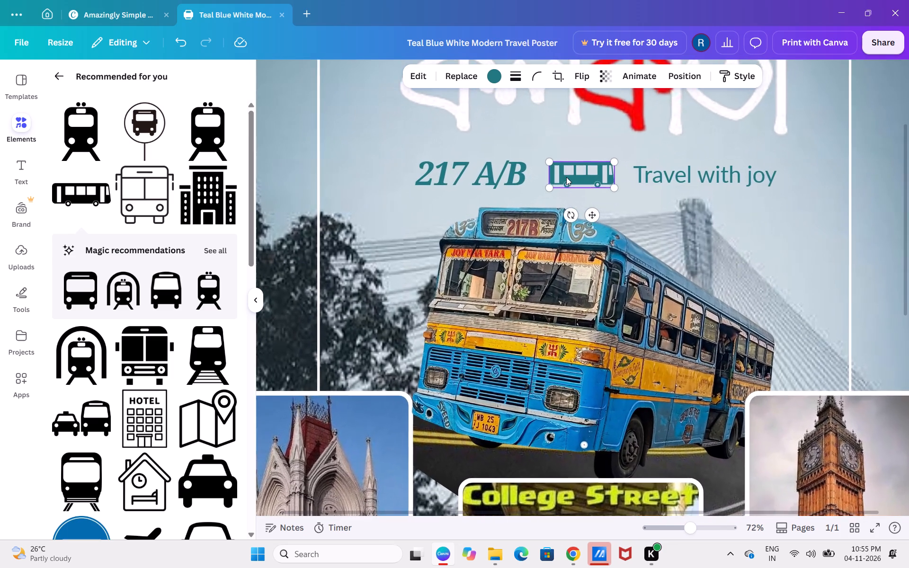
click(787, 207)
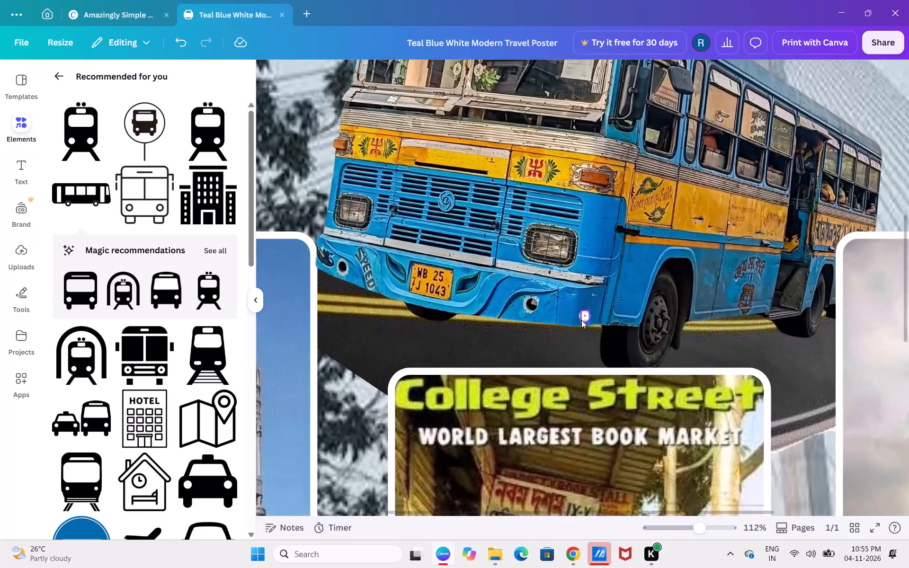
Delete the two overlapping small clock symbols on the bus photo, just ahead of its front wheel.
click(583, 317)
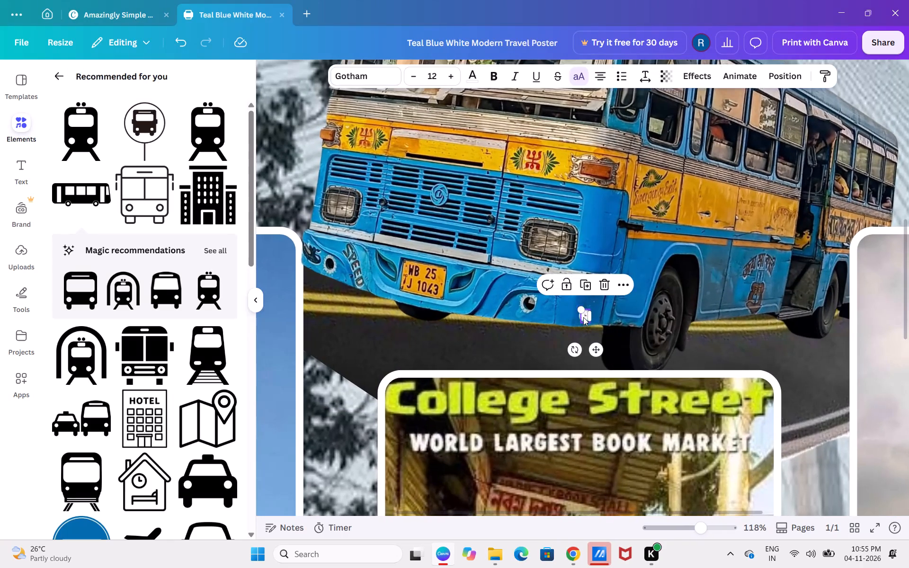
key(Delete)
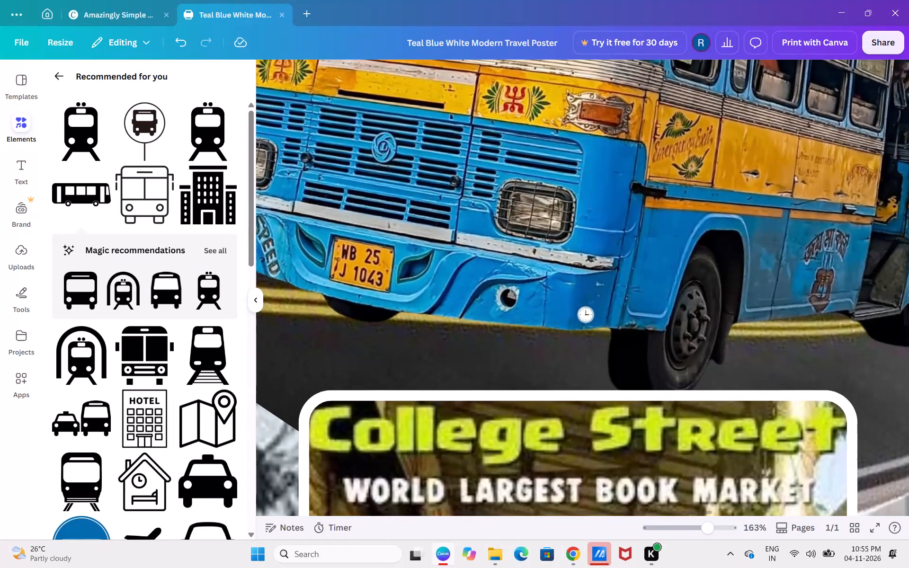
click(588, 311)
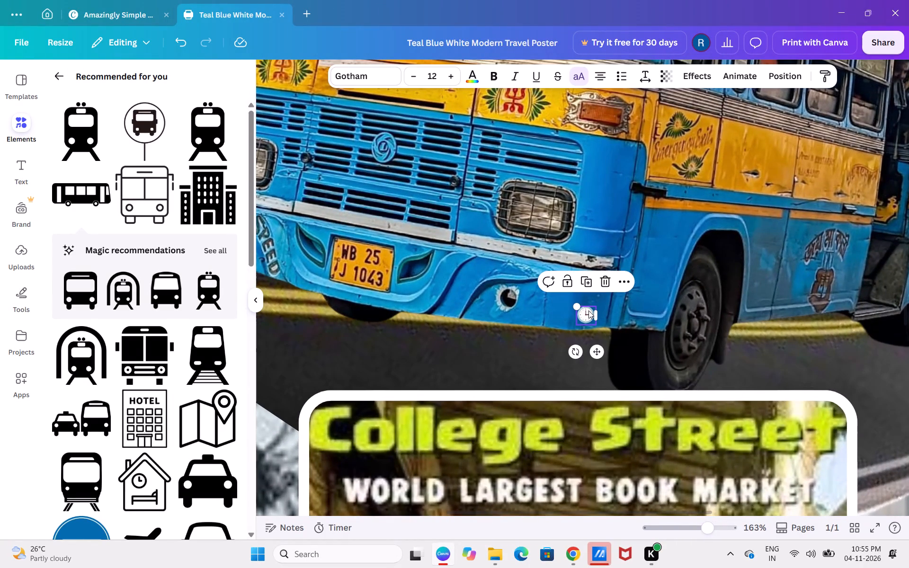
key(Delete)
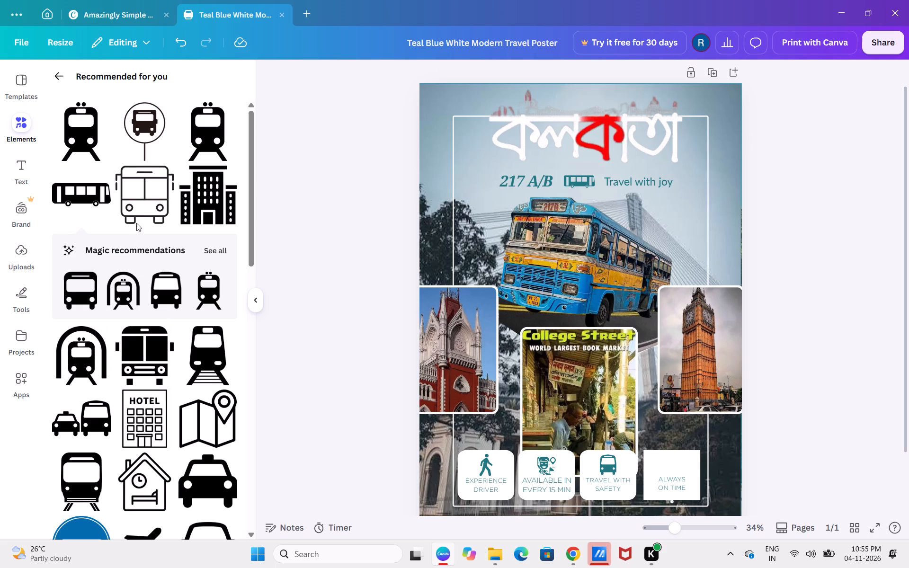
Look through the recommended graphics for a clock symbol suited to the empty "Always on time" box.
scroll(135, 317, down, 1)
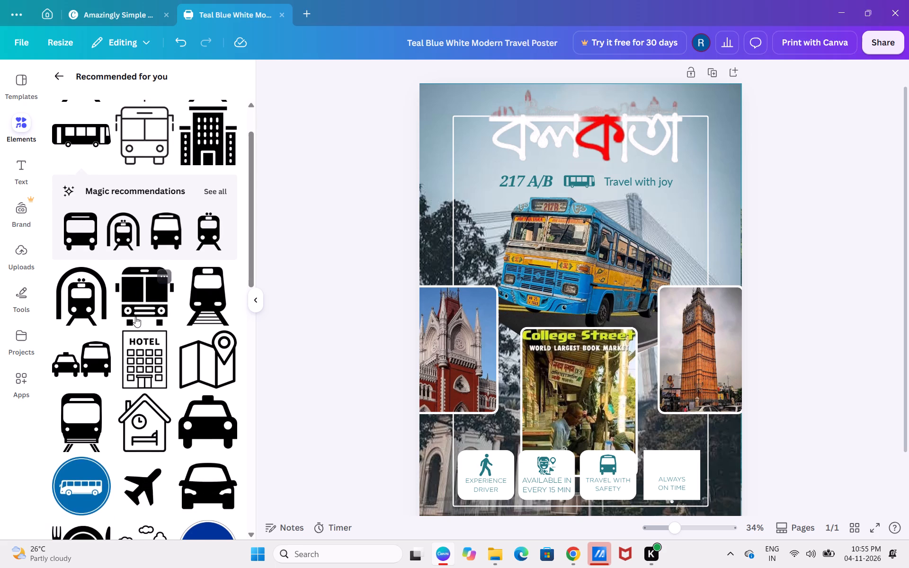
scroll(135, 317, down, 3)
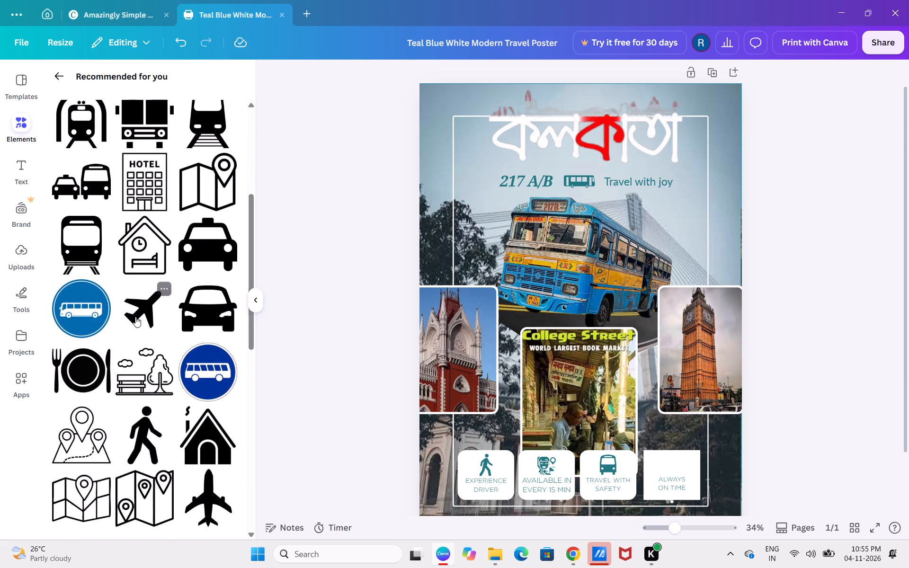
scroll(135, 317, down, 16)
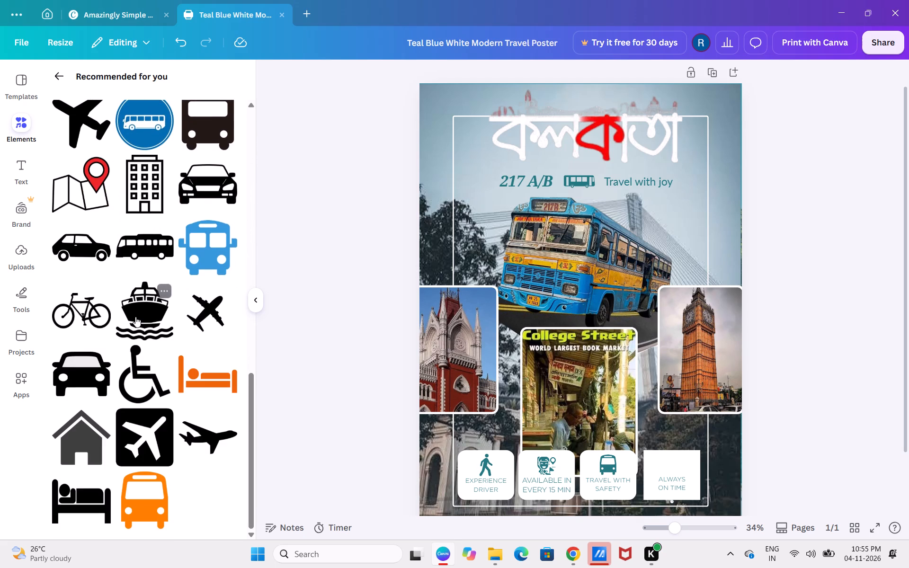
scroll(143, 322, up, 9)
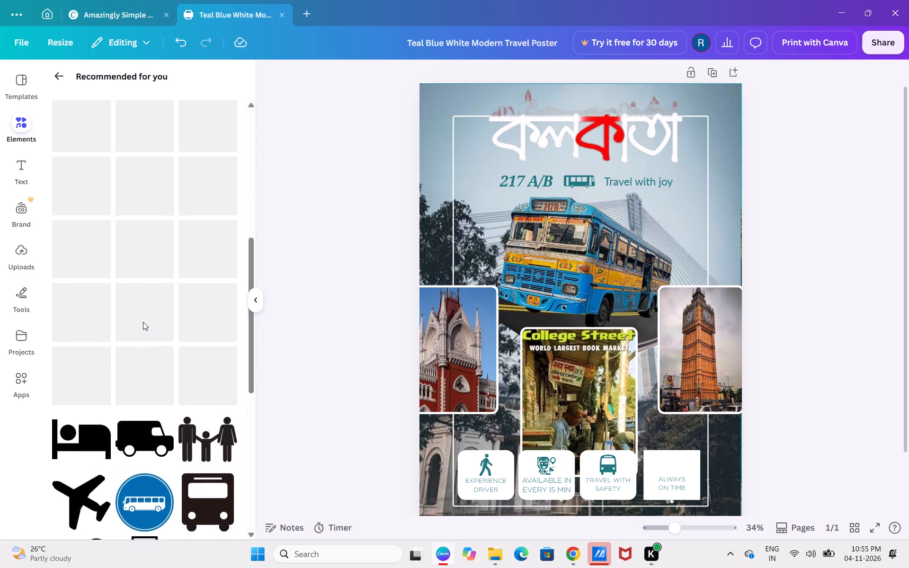
scroll(143, 322, up, 8)
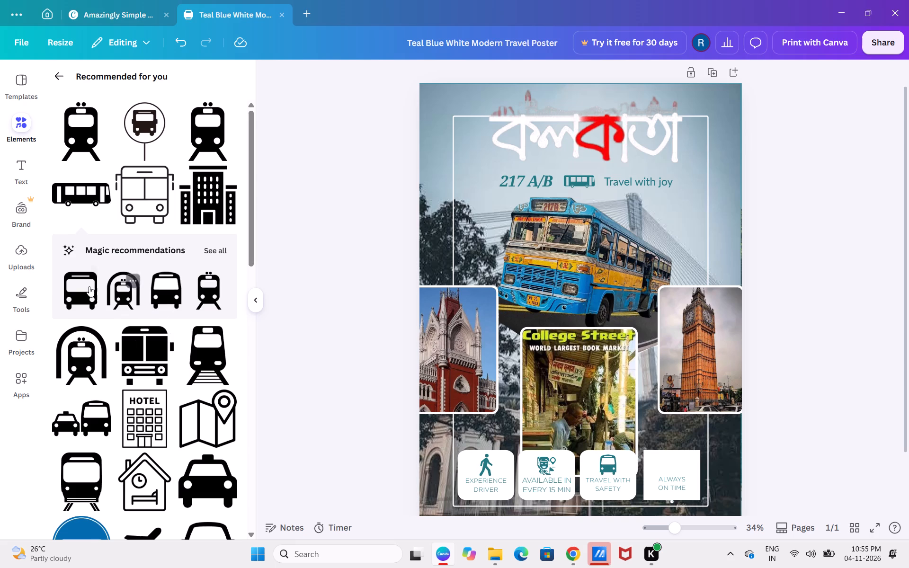
Browse the Shapes category, including the full set of cogs, for a clock-like symbol.
click(60, 73)
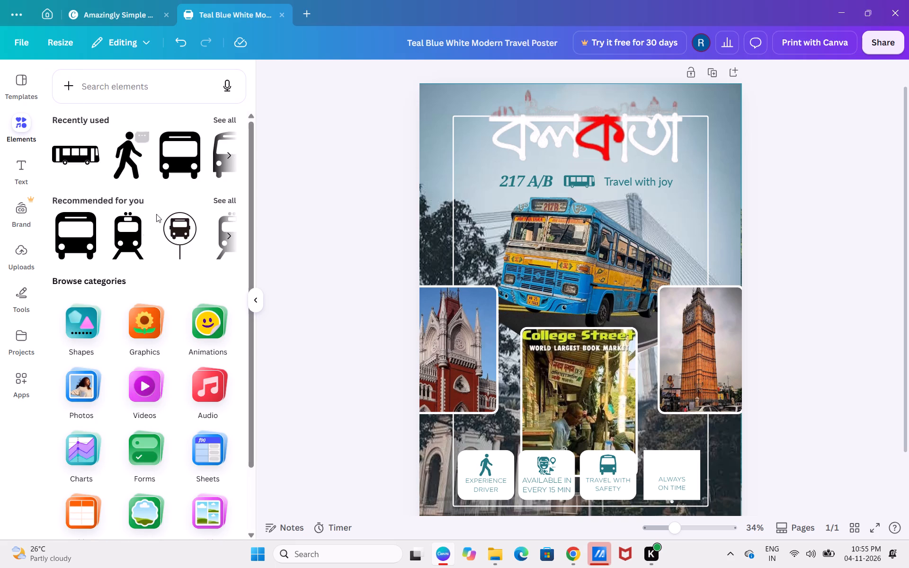
click(87, 325)
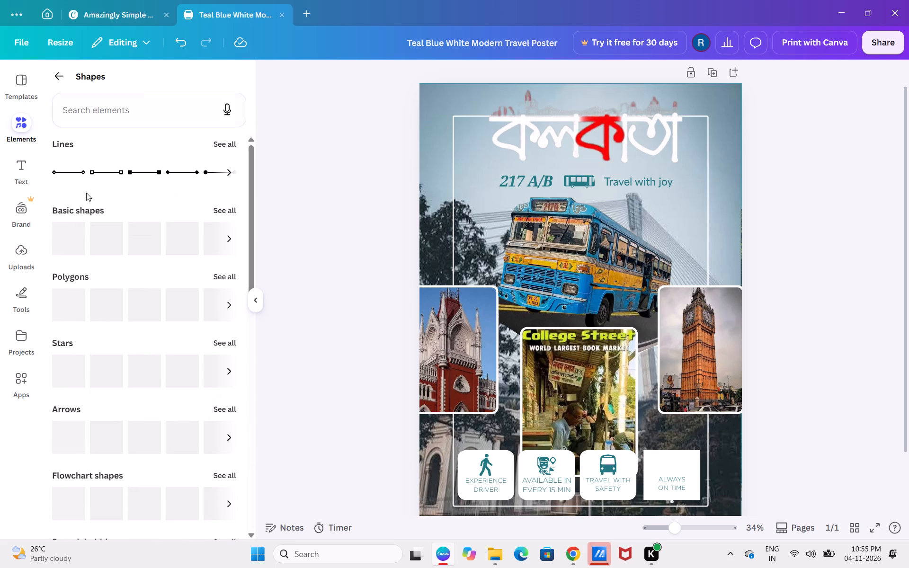
scroll(98, 303, down, 8)
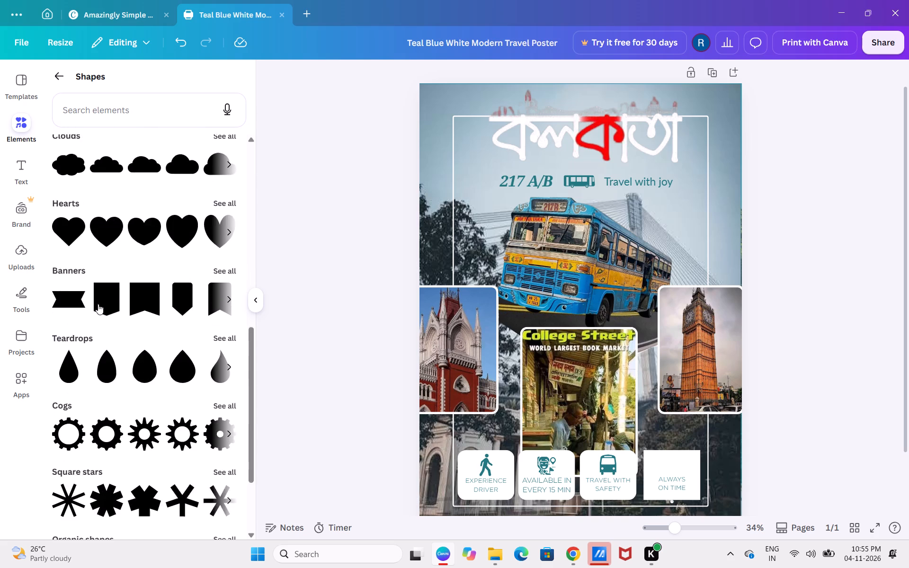
scroll(98, 304, down, 8)
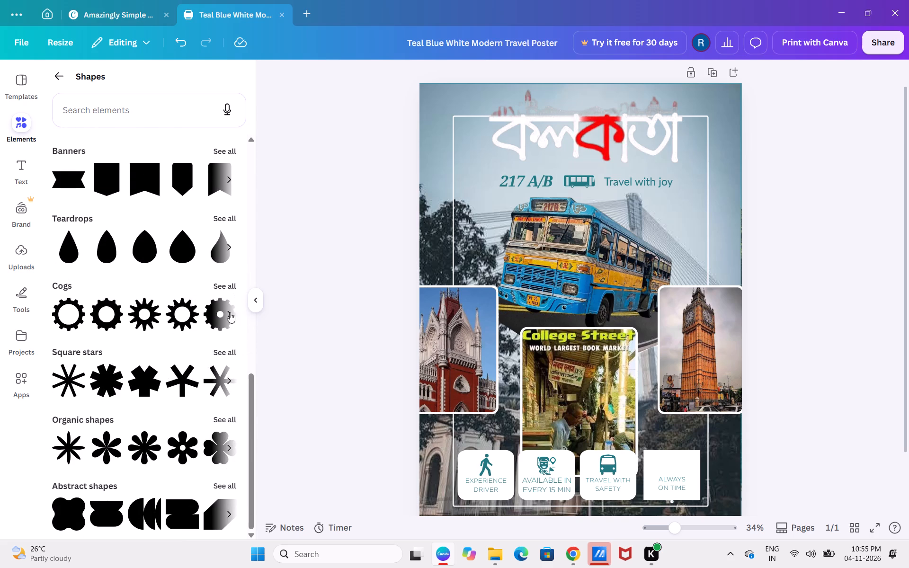
click(224, 312)
click(224, 312)
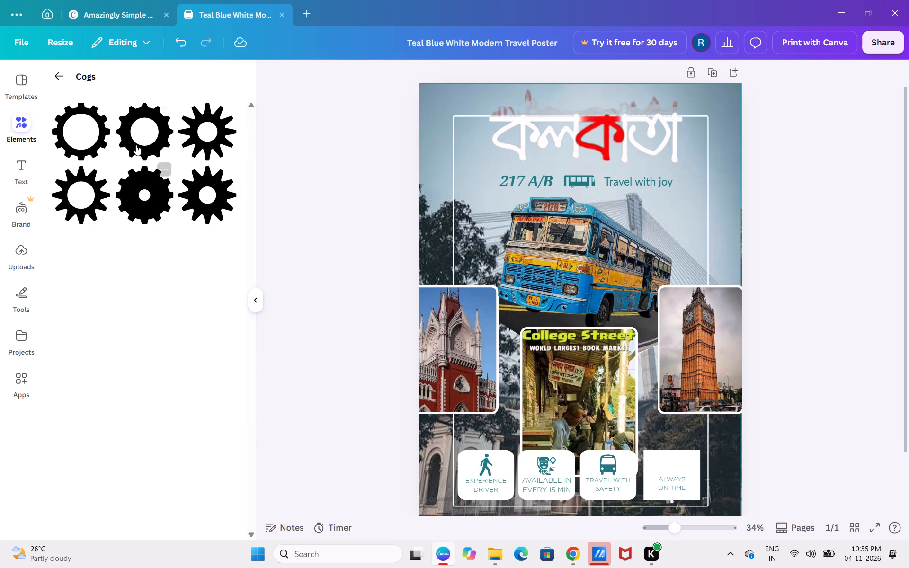
click(52, 76)
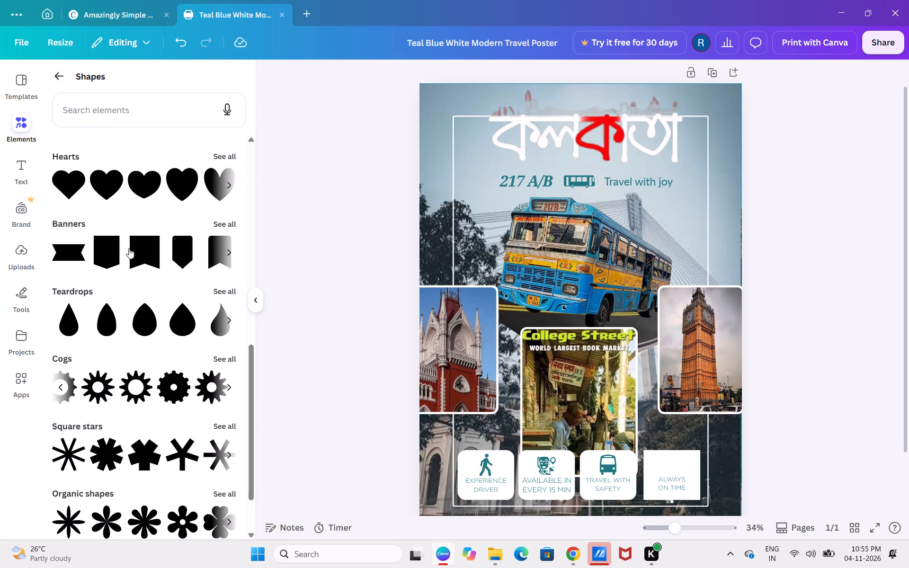
scroll(150, 408, down, 3)
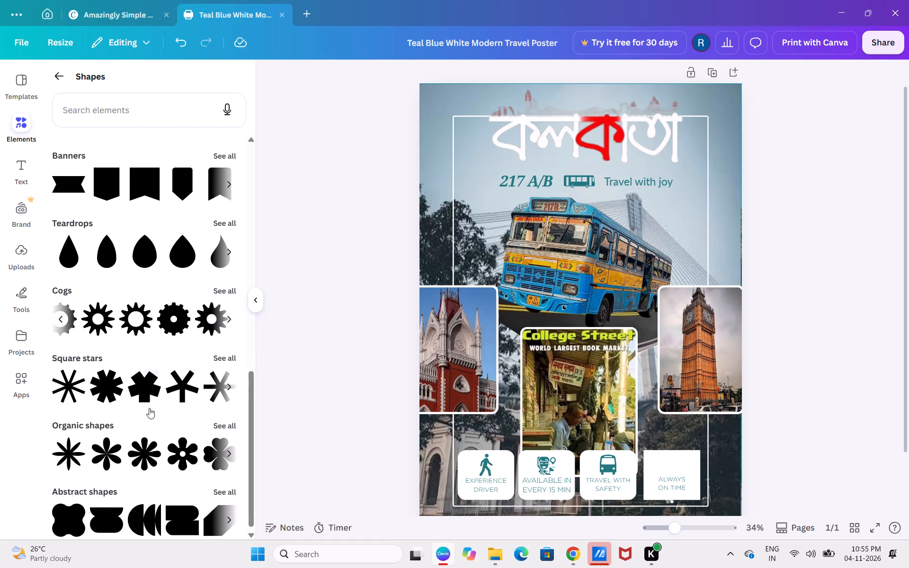
scroll(149, 403, down, 2)
Search the Shapes category for "clock".
click(140, 106)
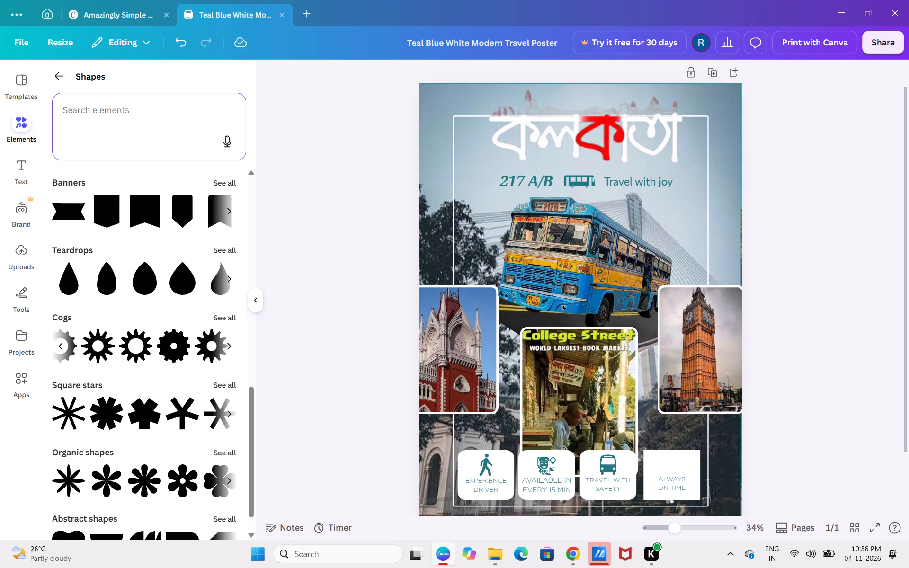
text(cloc)
key(k)
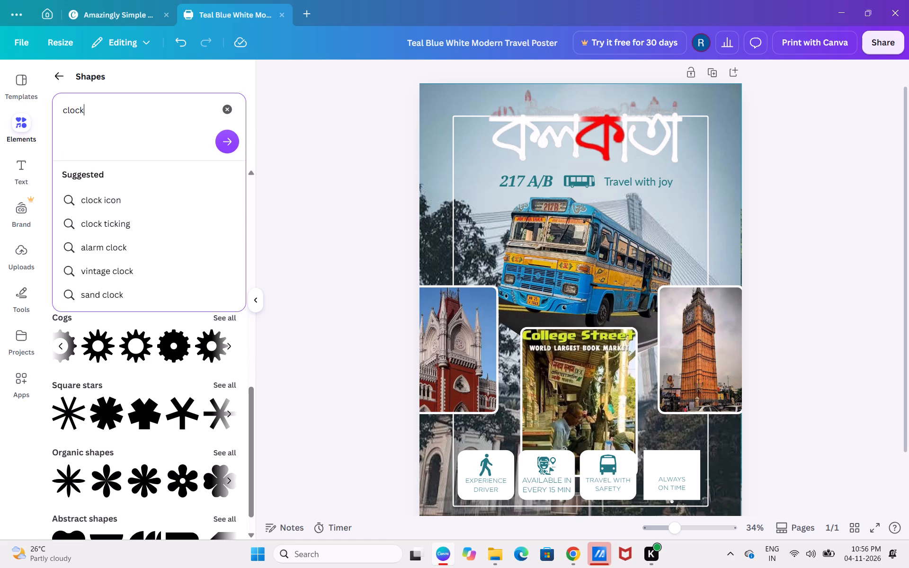
key(Return)
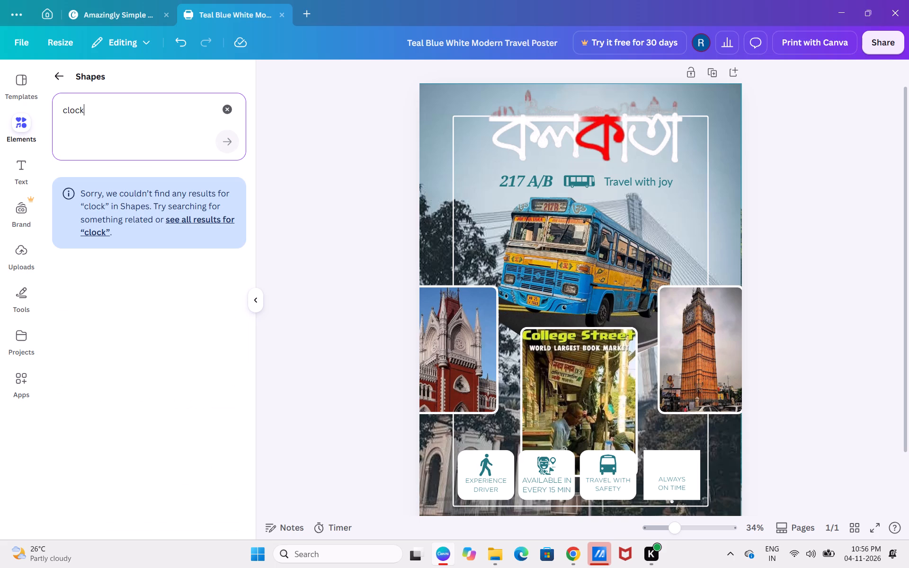
Replace the shapes search with "clock shape".
key(BackSpace)
key(BackSpace)
key(BackSpace)
key(BackSpace)
key(BackSpace)
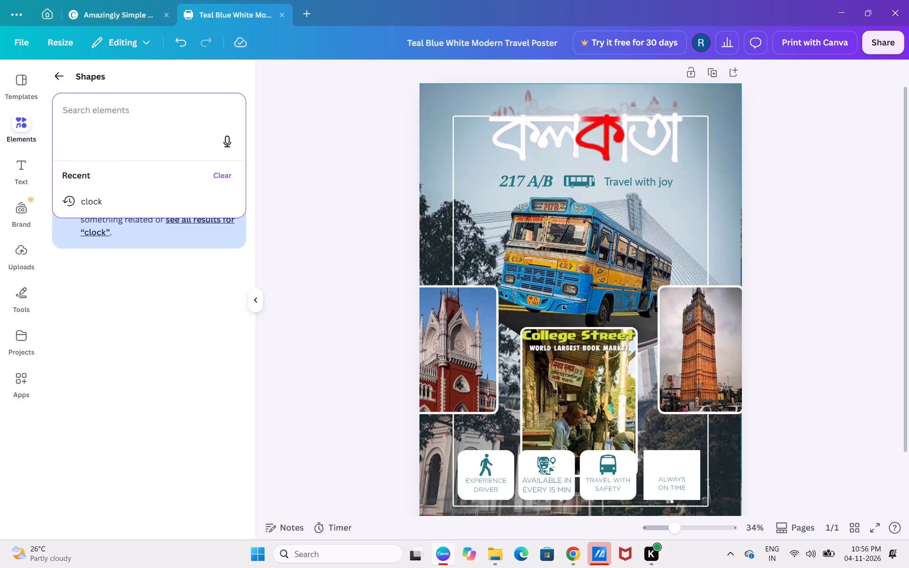
click(147, 306)
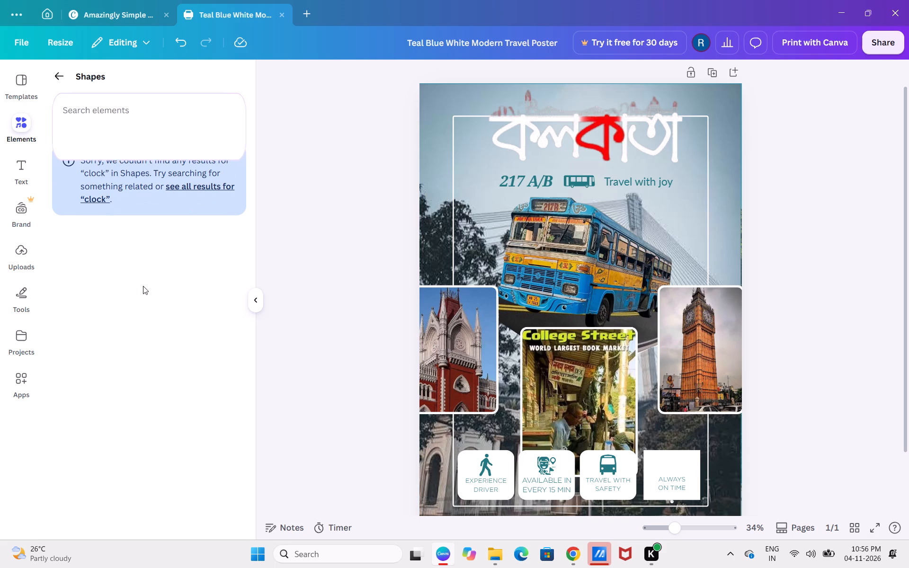
click(84, 106)
text(clock shapr)
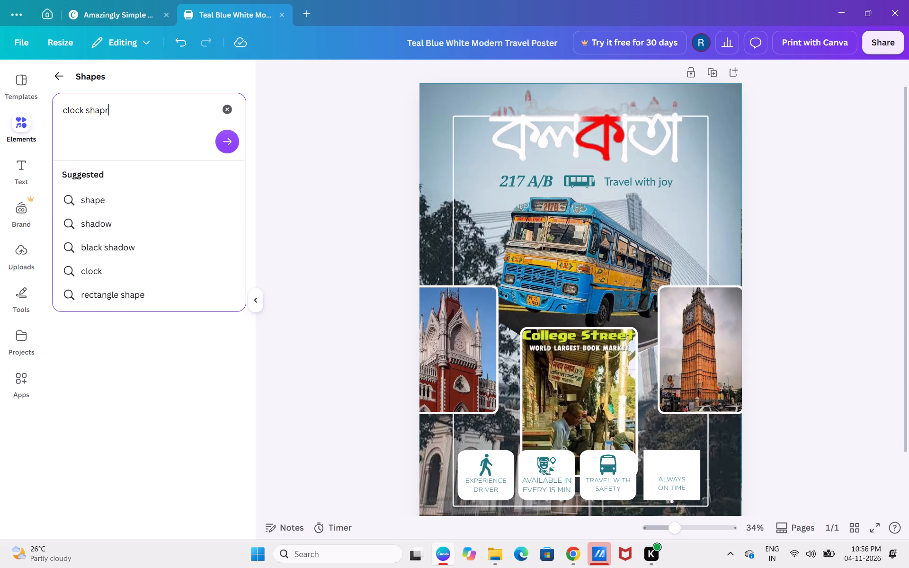
key(BackSpace)
key(e)
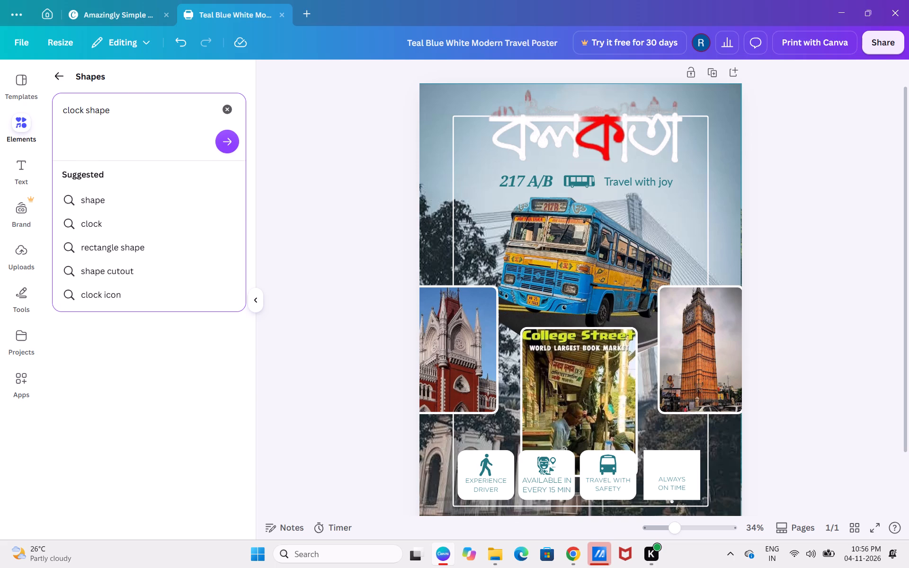
key(Return)
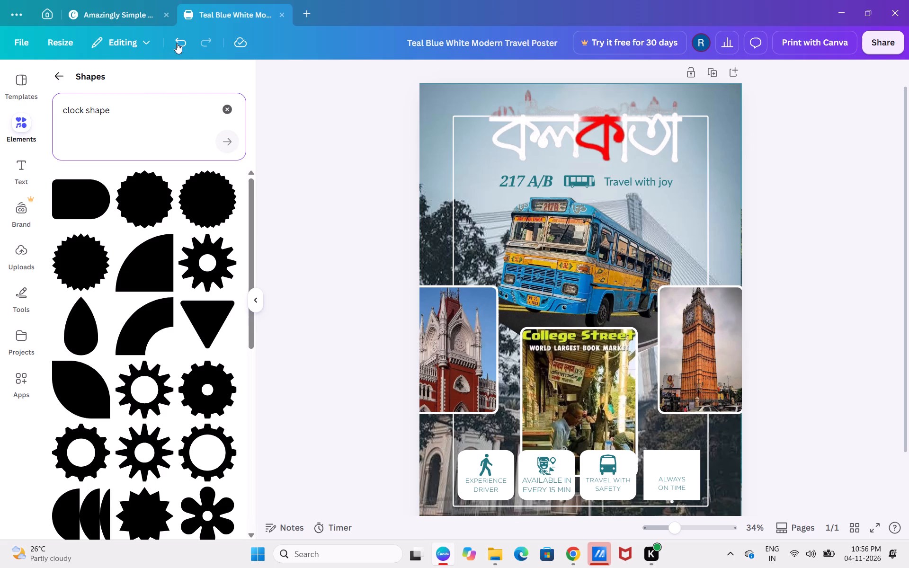
Look through the "clock shape" results for a usable clock symbol.
scroll(176, 300, down, 9)
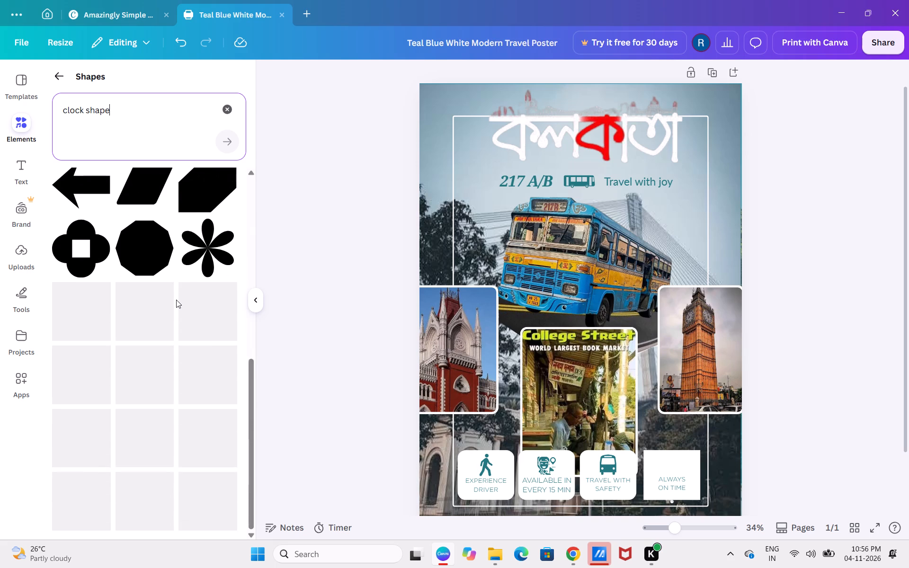
scroll(176, 299, down, 9)
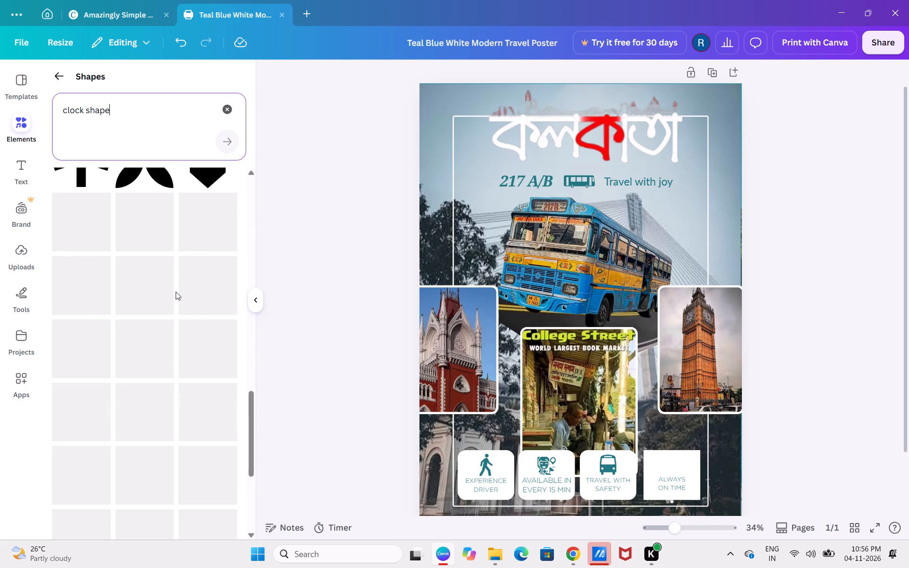
scroll(176, 292, down, 3)
scroll(139, 228, down, 3)
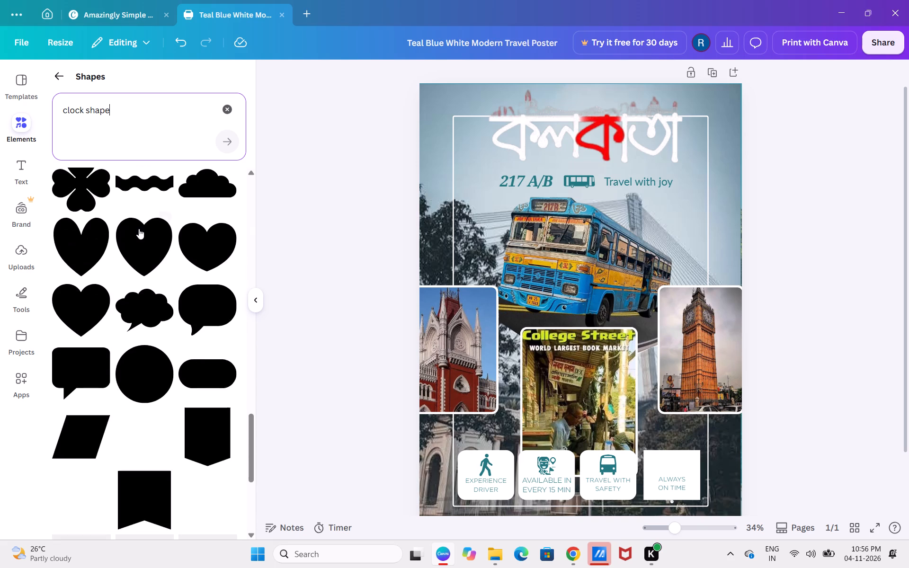
scroll(139, 229, down, 10)
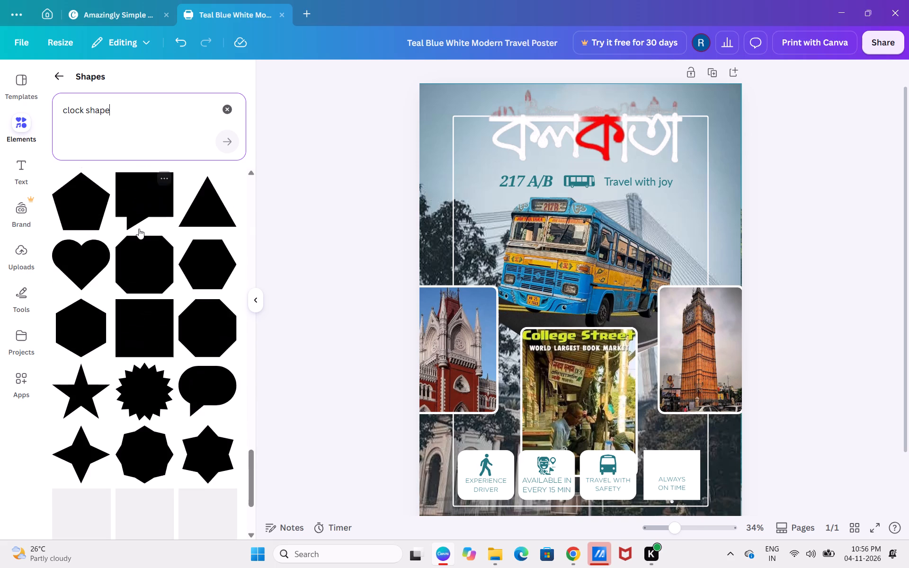
scroll(139, 229, down, 11)
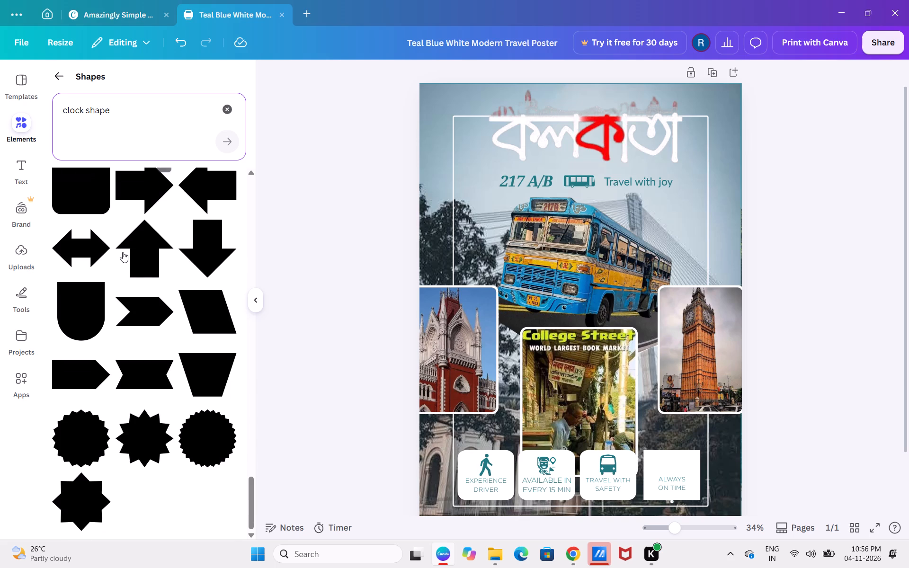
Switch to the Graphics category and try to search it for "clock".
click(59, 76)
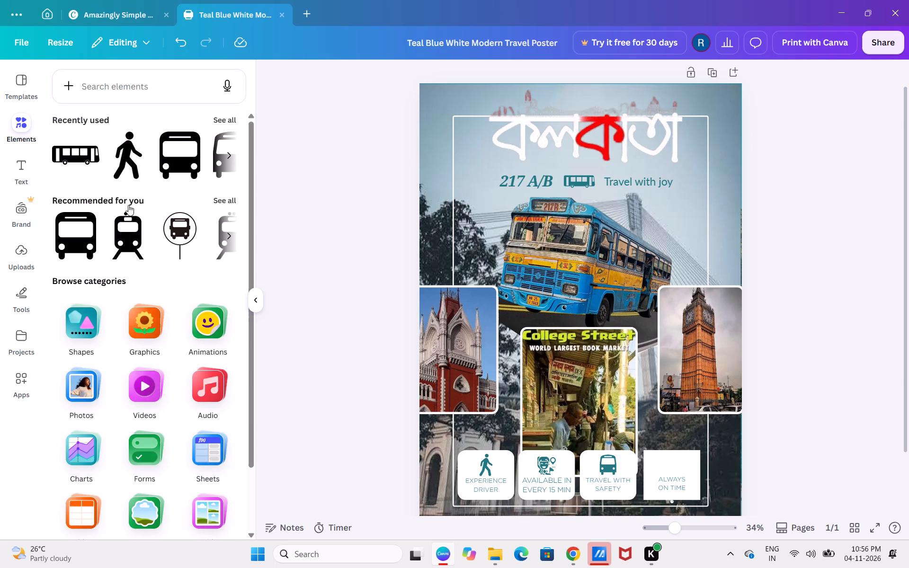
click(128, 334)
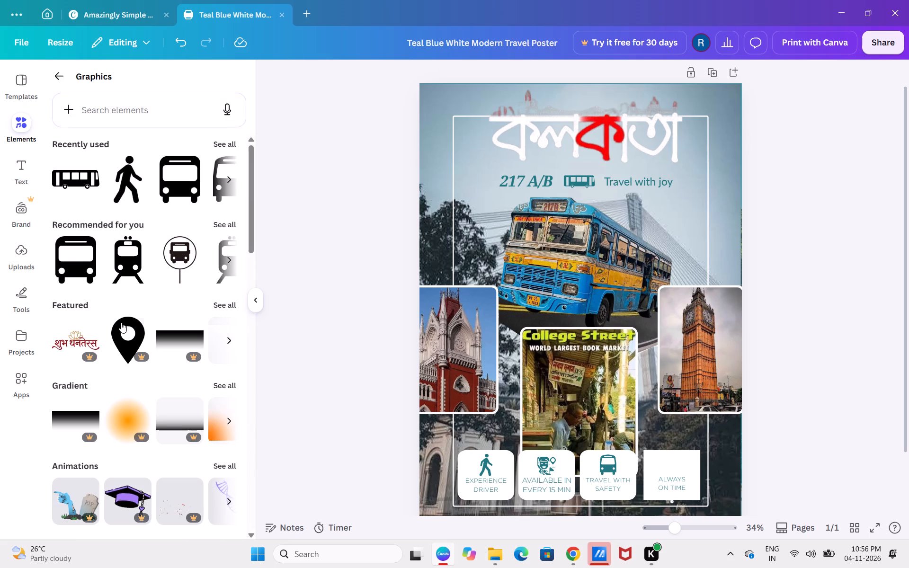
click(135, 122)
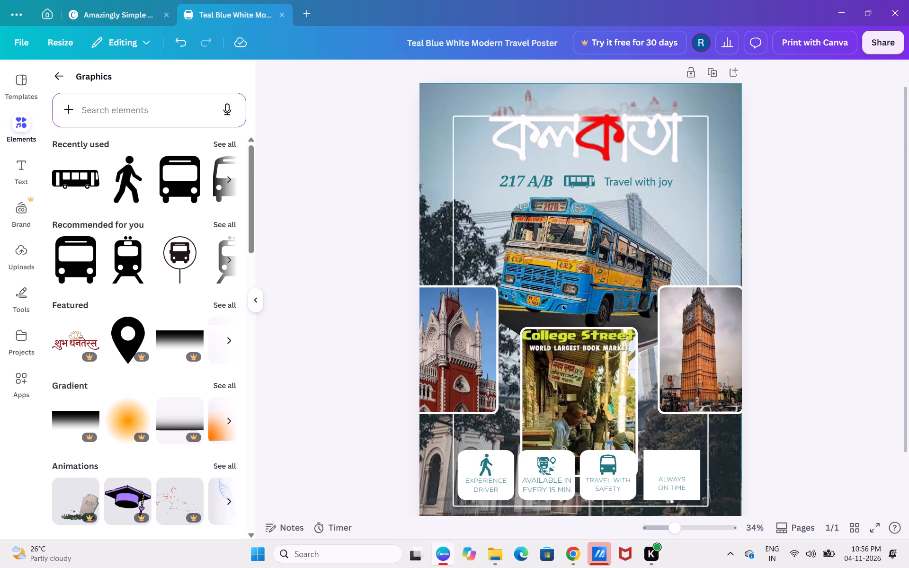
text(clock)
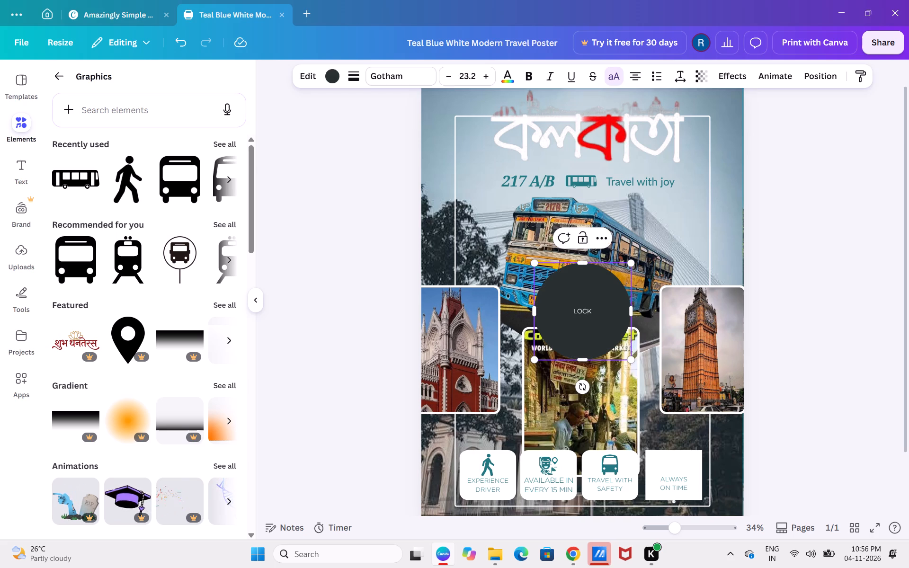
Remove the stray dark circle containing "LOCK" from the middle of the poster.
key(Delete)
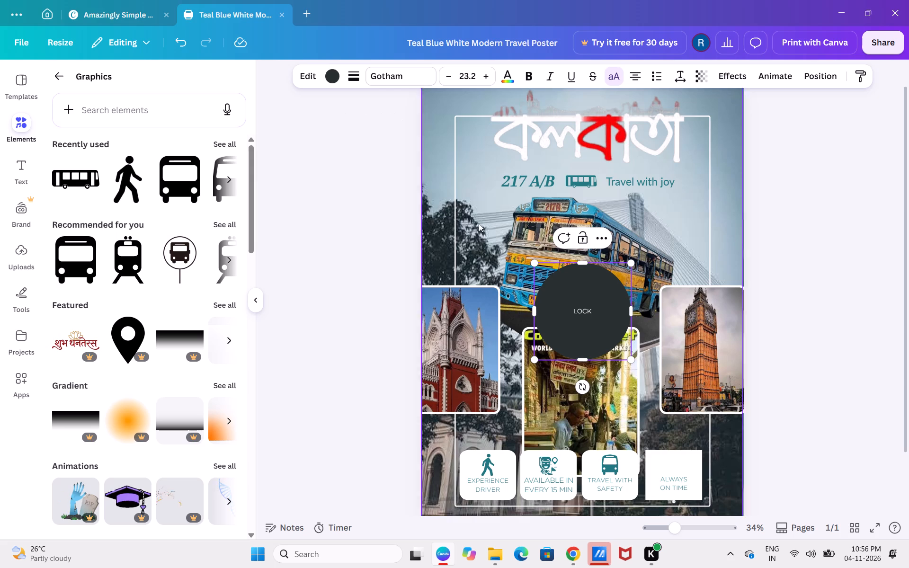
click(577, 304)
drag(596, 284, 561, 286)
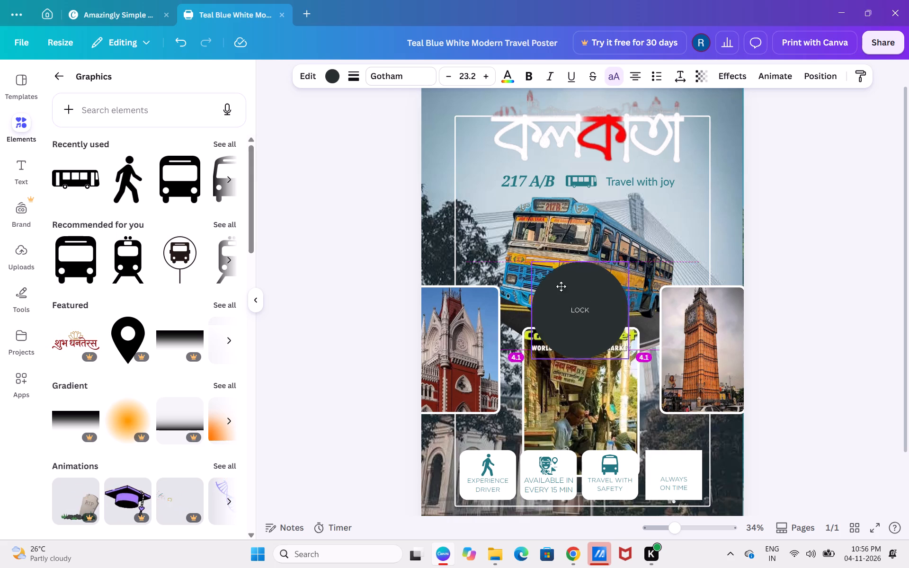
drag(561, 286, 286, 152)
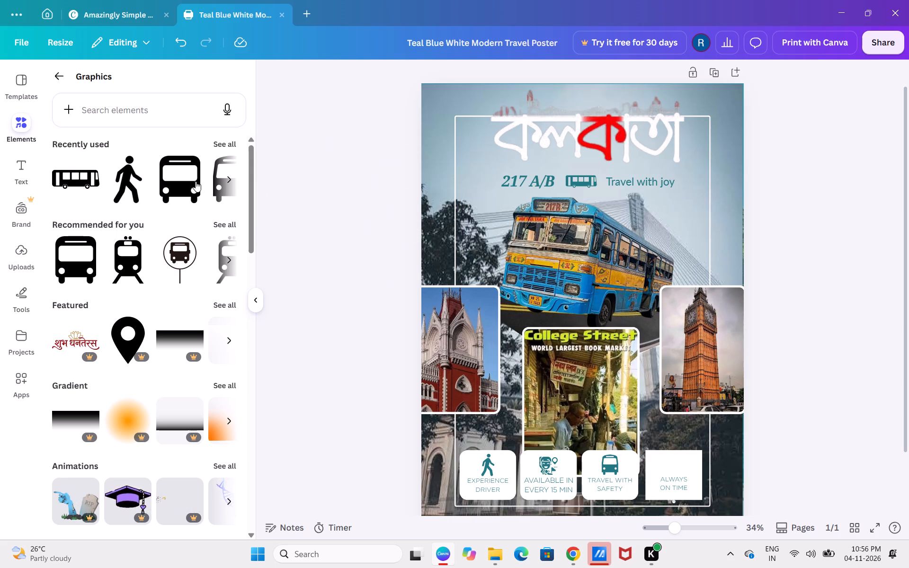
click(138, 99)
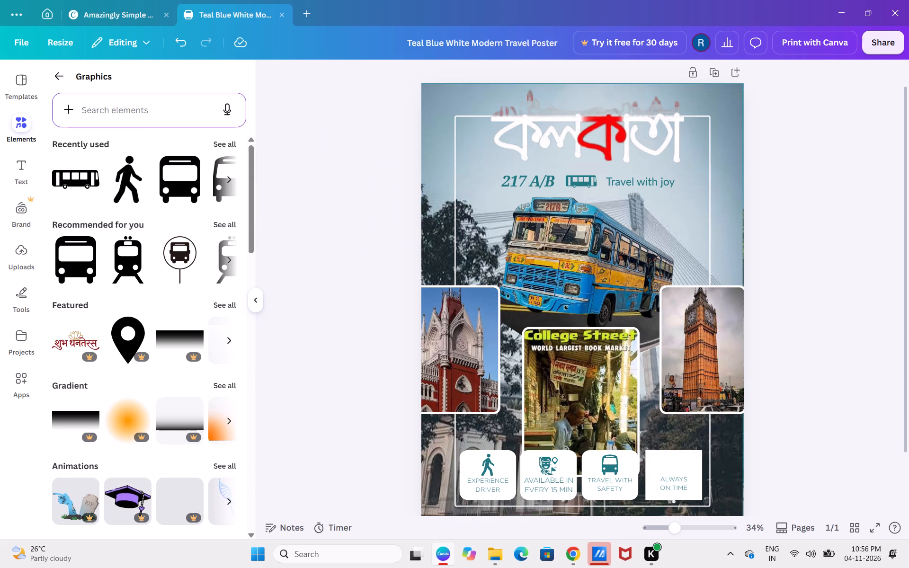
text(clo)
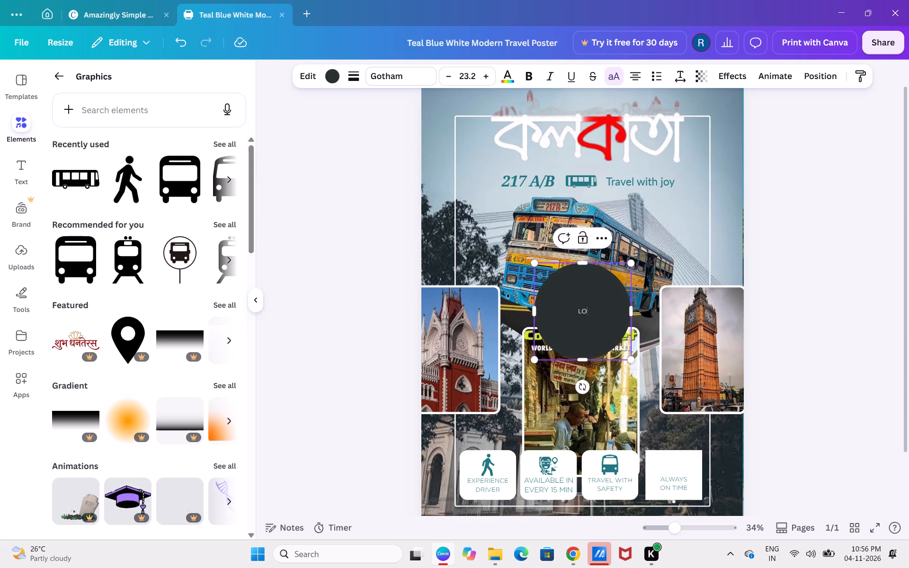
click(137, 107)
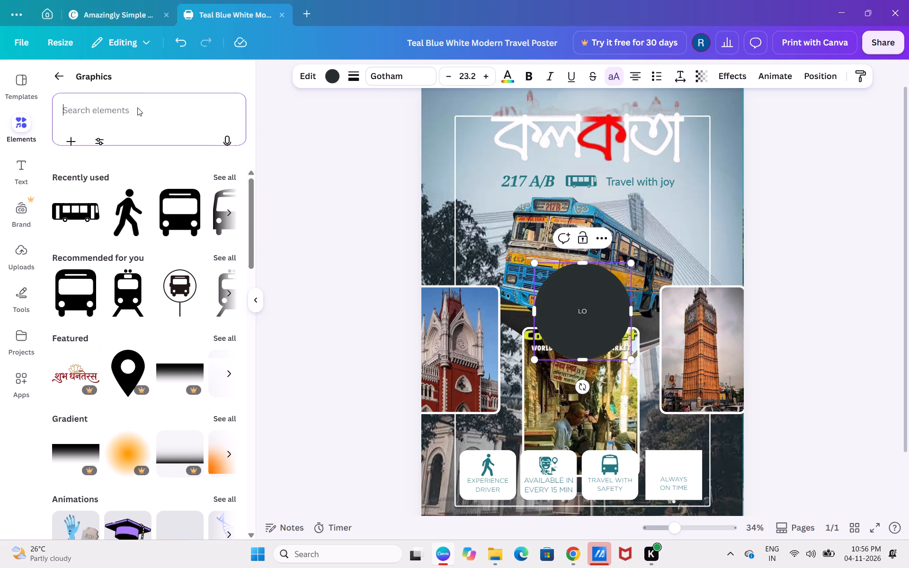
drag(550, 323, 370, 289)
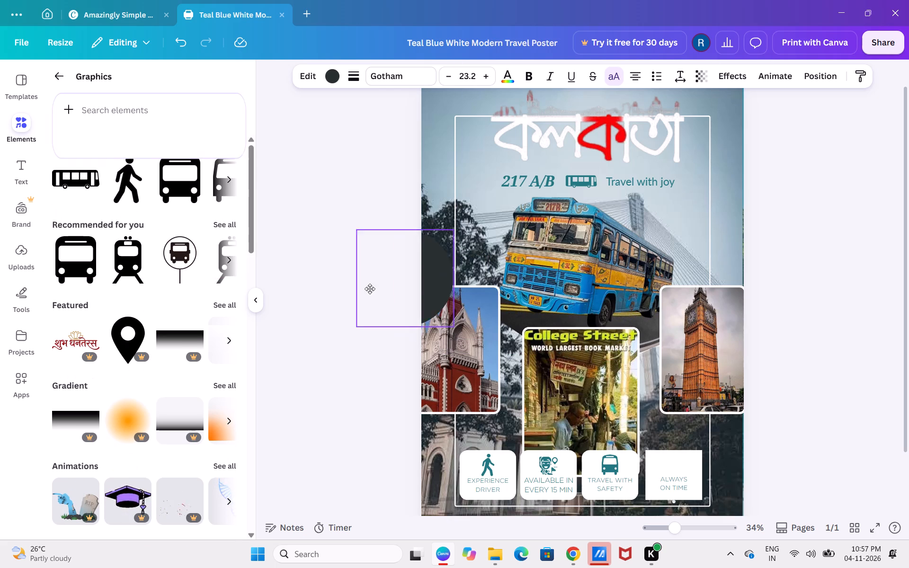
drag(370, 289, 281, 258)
Search the graphics for "clock" and place the free thick-rimmed black clock on the poster.
click(103, 107)
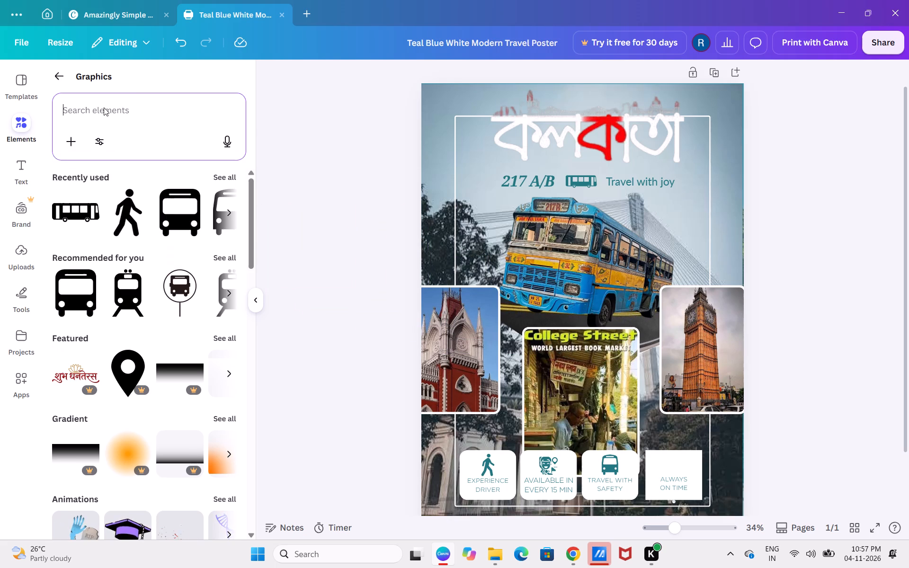
key(c)
text(lock)
key(Return)
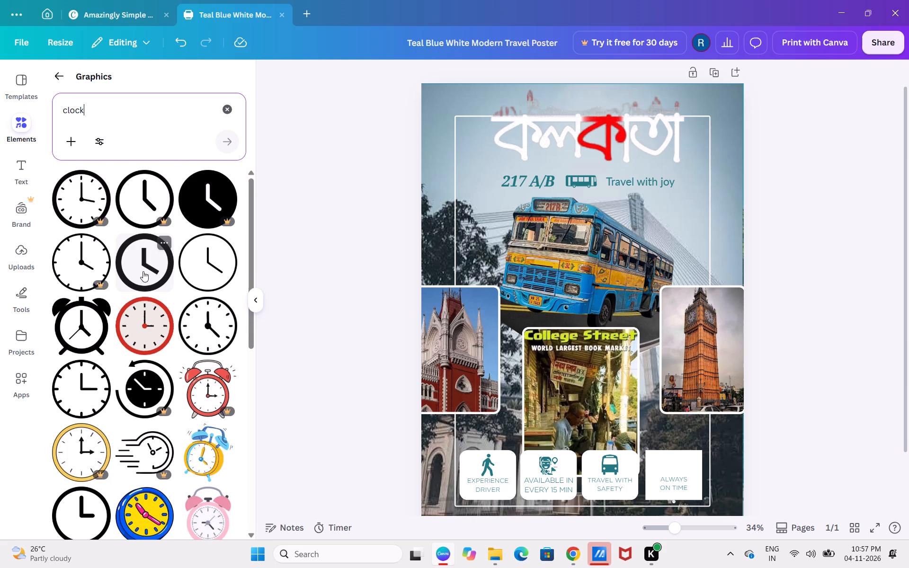
drag(143, 271, 677, 487)
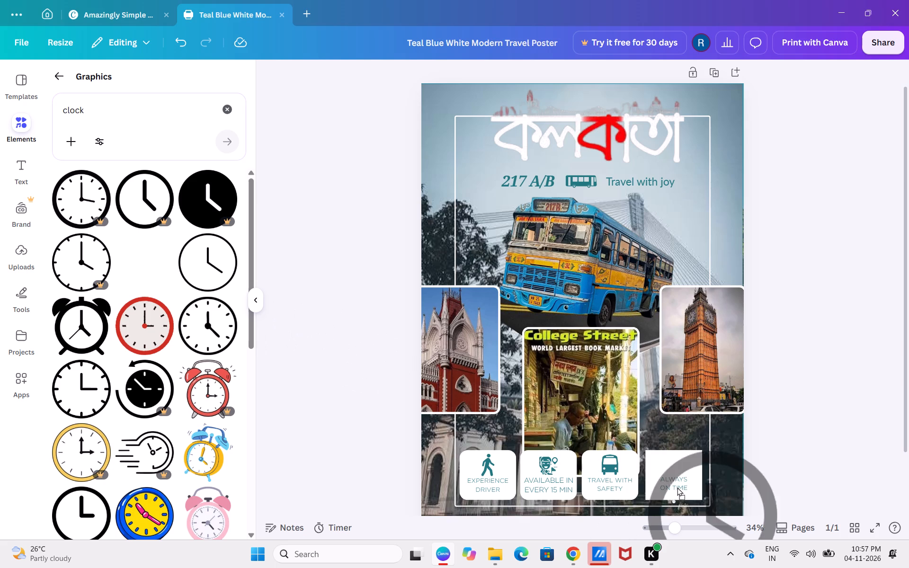
drag(677, 487, 586, 360)
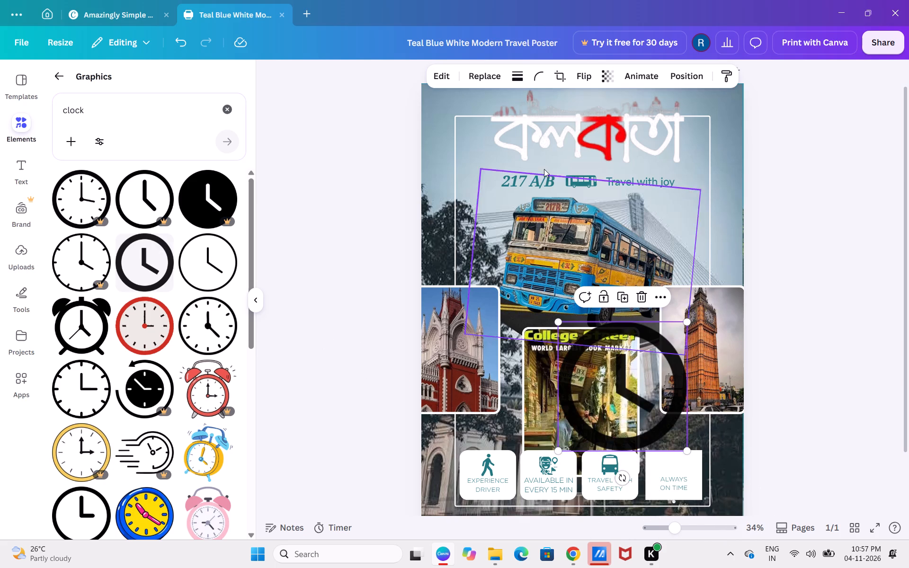
Recolour the clock graphic to the teal already used in the design.
click(511, 74)
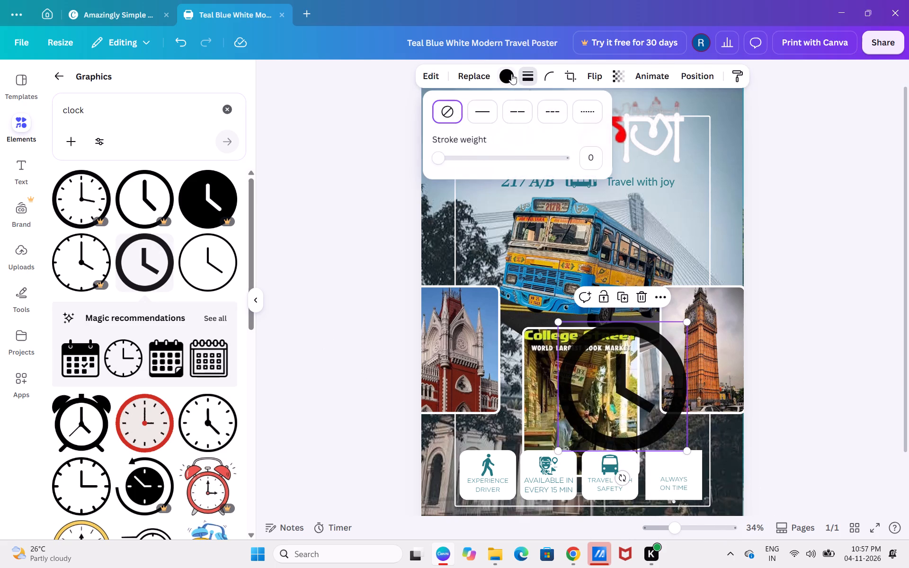
click(383, 197)
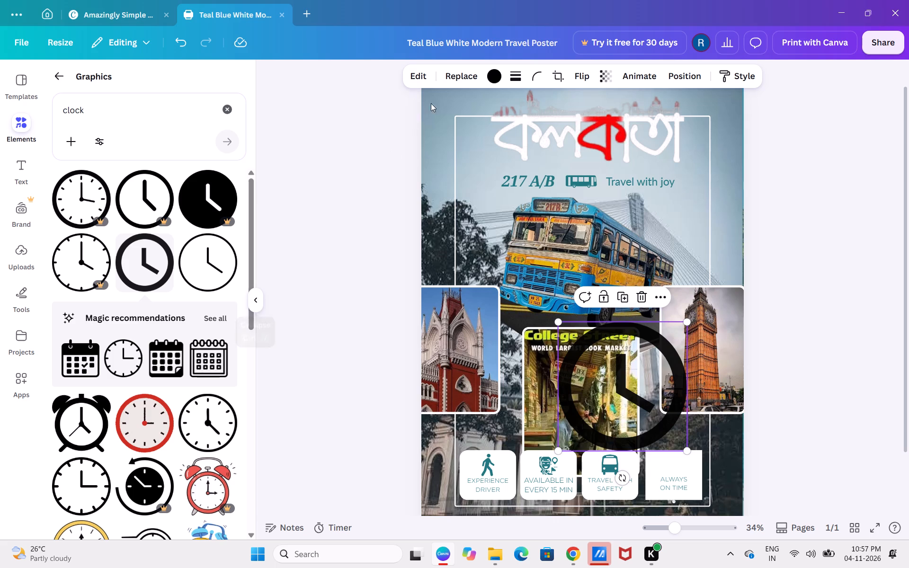
click(496, 75)
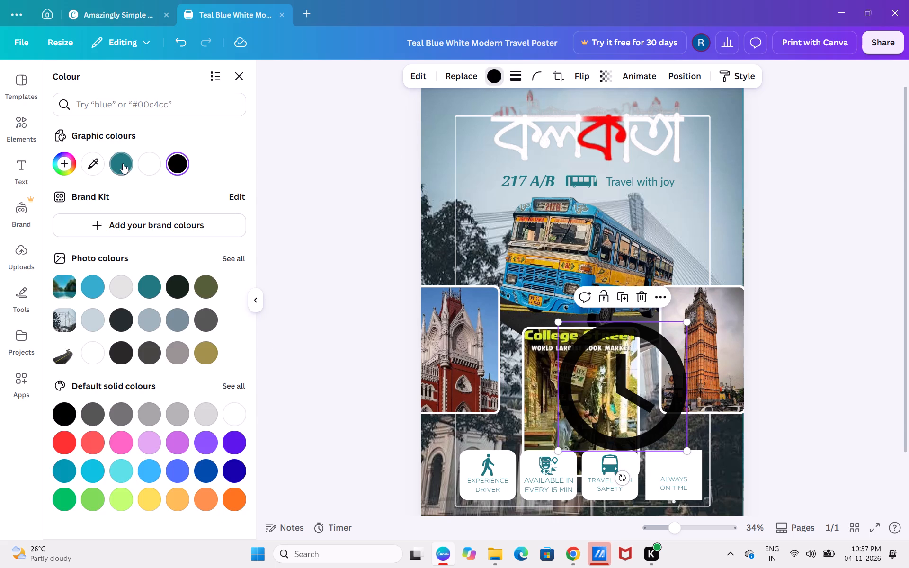
click(123, 163)
Shrink the teal clock to icon size and centre it above the "Always on time" text, level with the other box icons.
drag(627, 392, 633, 408)
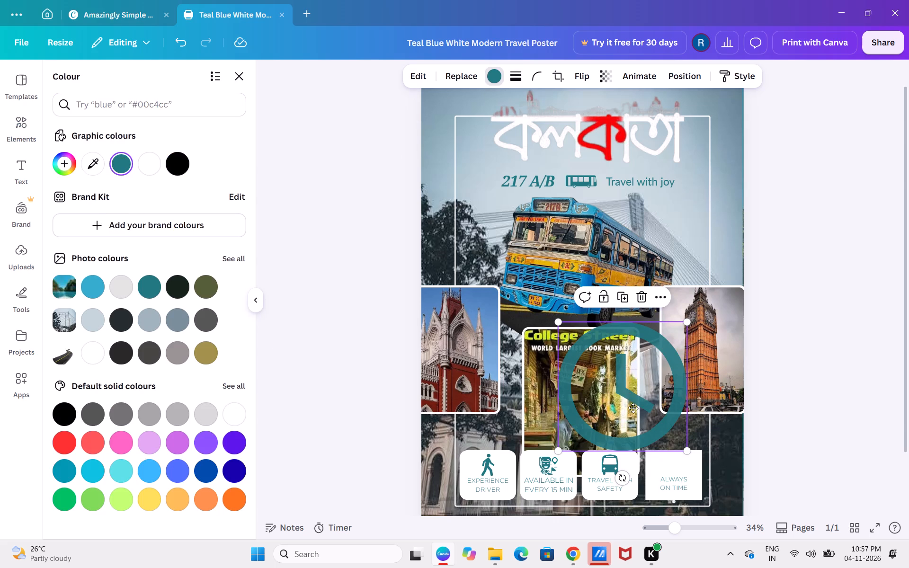
drag(633, 408, 664, 434)
drag(725, 495, 686, 459)
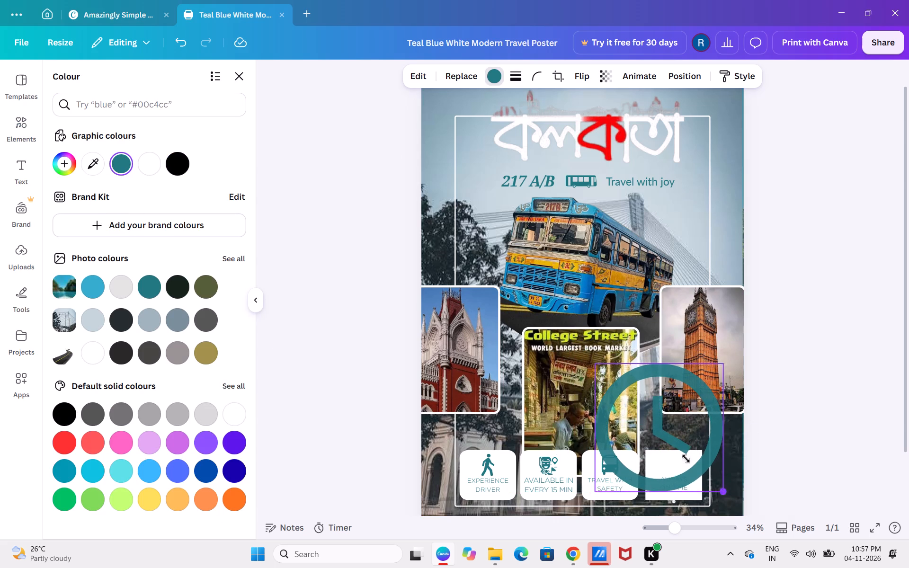
drag(686, 459, 625, 405)
drag(609, 379, 665, 446)
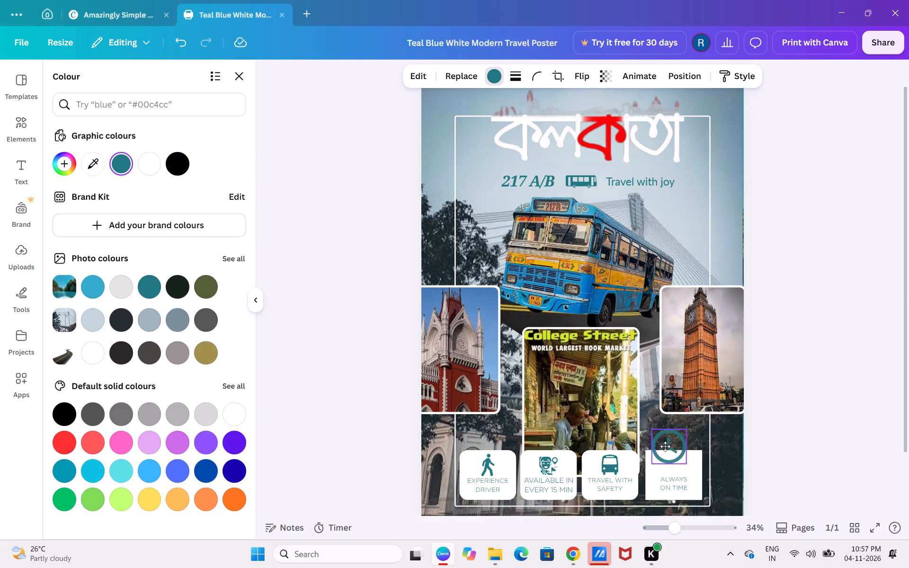
drag(665, 446, 668, 456)
drag(691, 475, 686, 471)
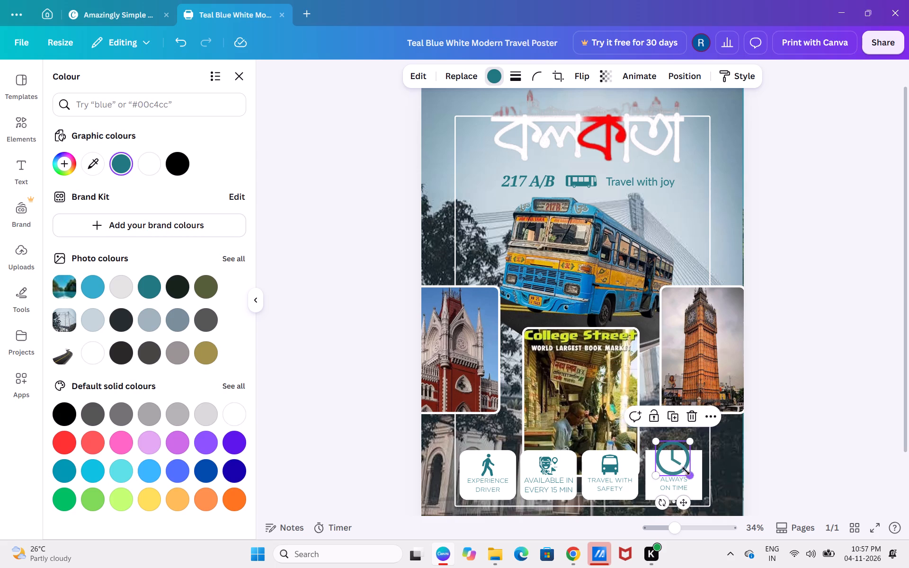
drag(686, 471, 674, 461)
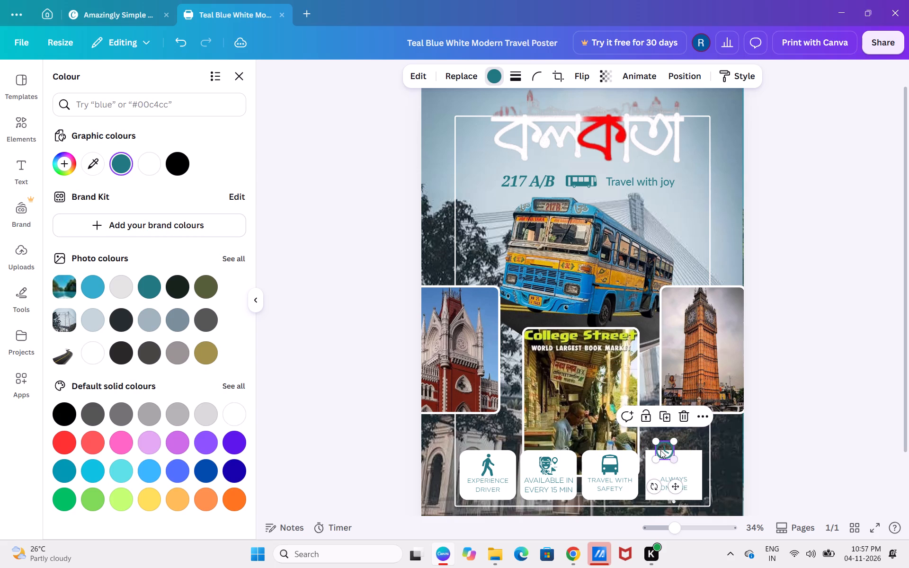
drag(660, 450, 670, 463)
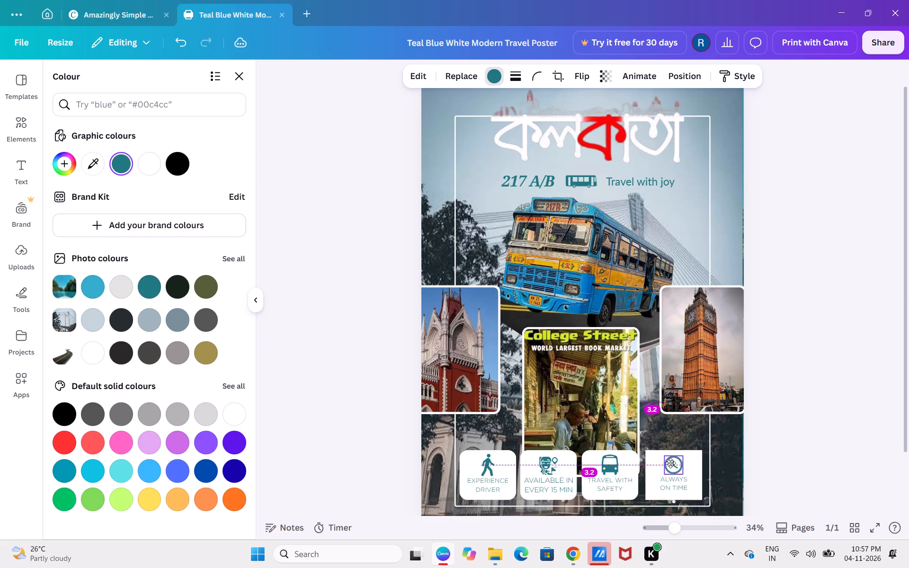
drag(670, 463, 671, 463)
click(756, 461)
click(784, 448)
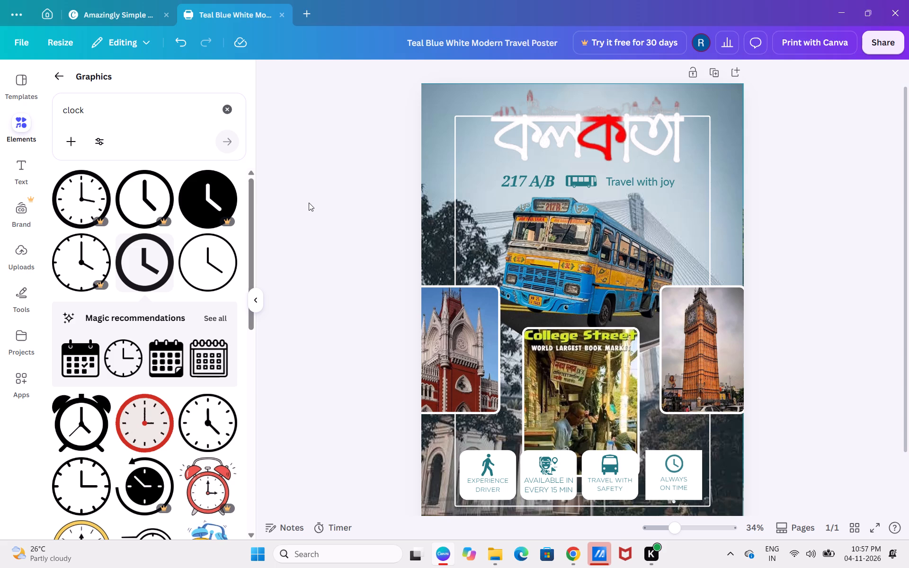
Browse the Animations, Frames, 3D, Mockups and Shapes element categories for possible additions, then collapse the library.
click(308, 202)
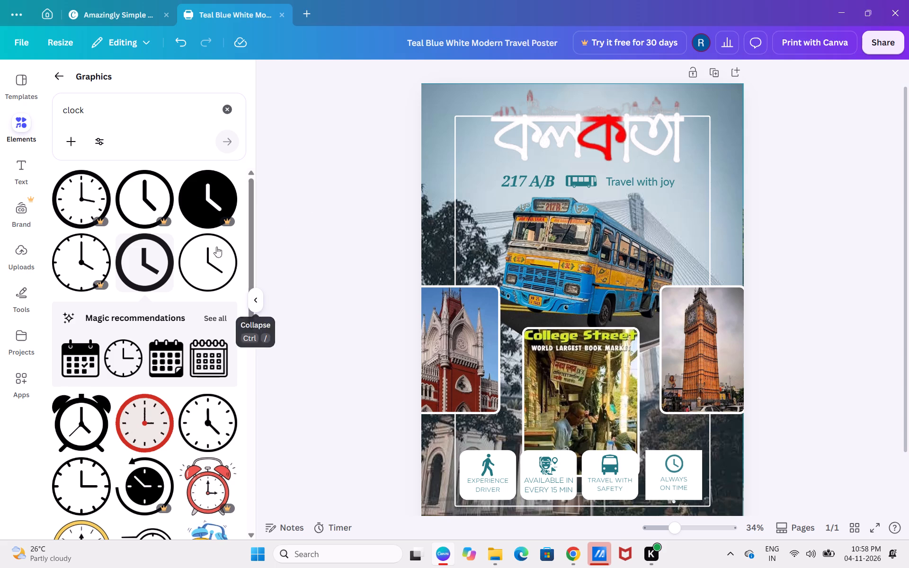
click(53, 74)
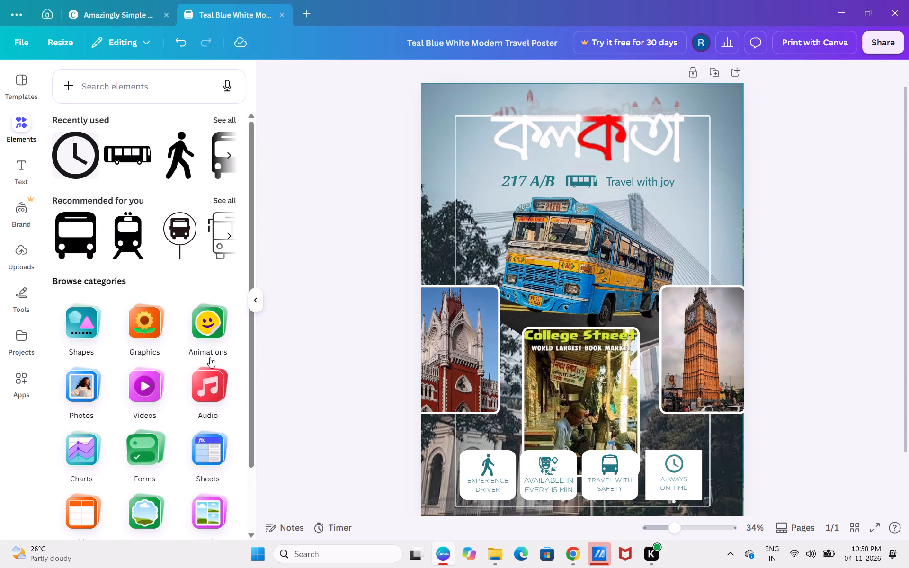
click(210, 324)
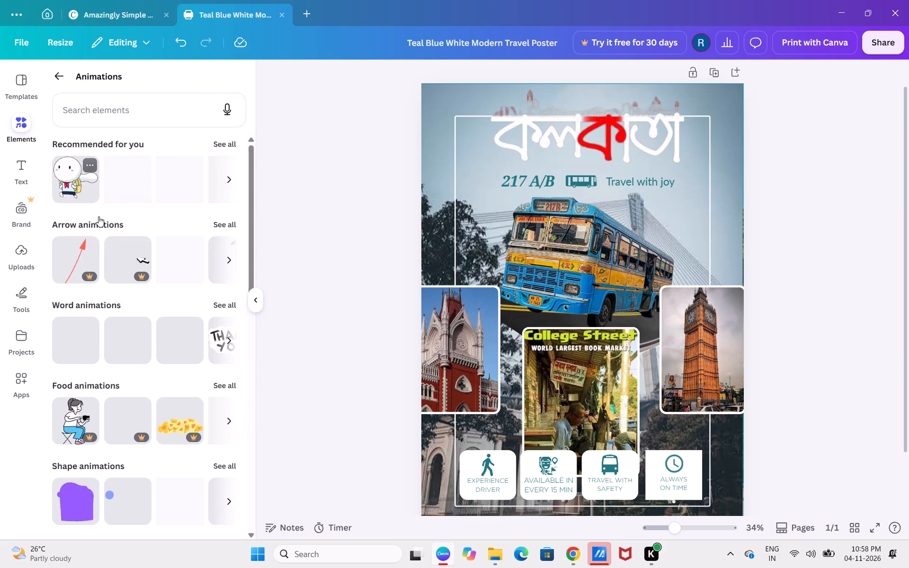
click(64, 75)
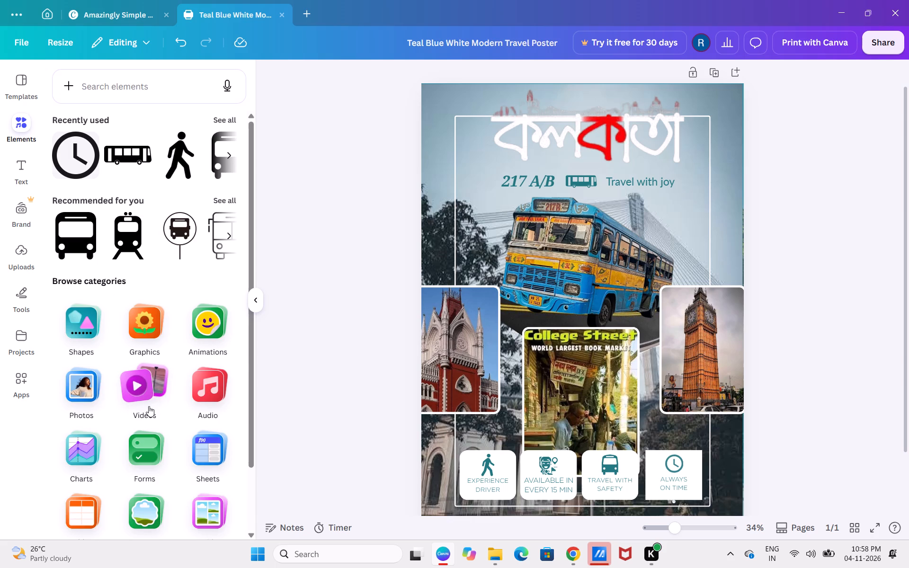
scroll(149, 406, down, 2)
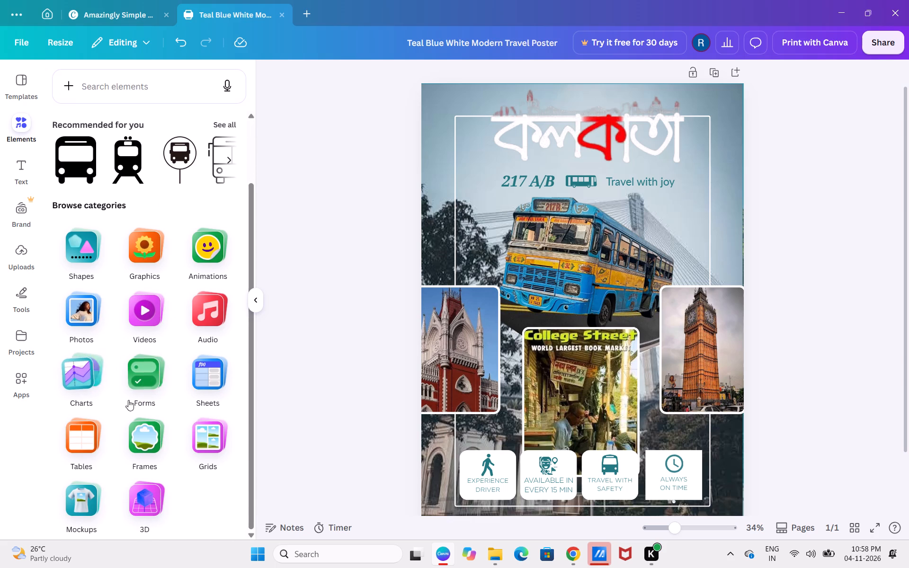
click(142, 433)
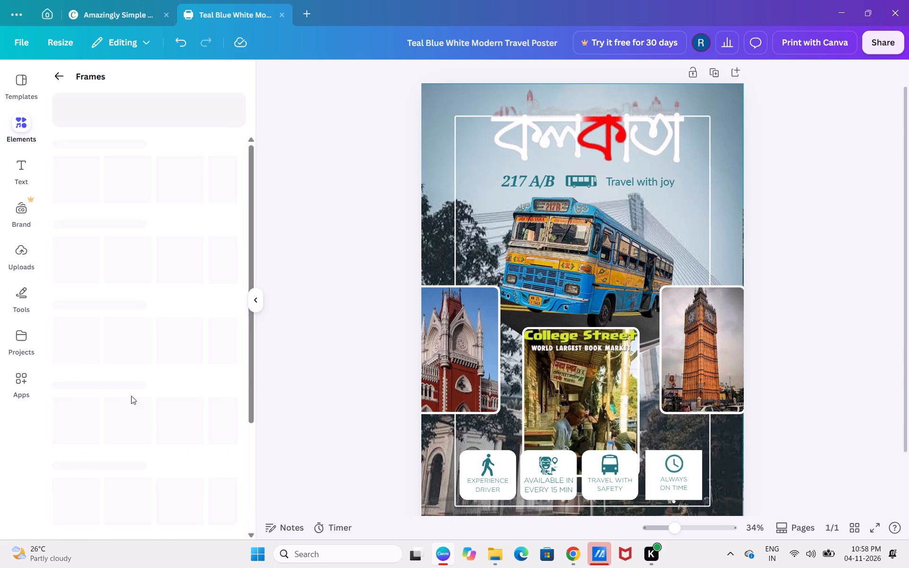
click(58, 82)
scroll(113, 479, down, 1)
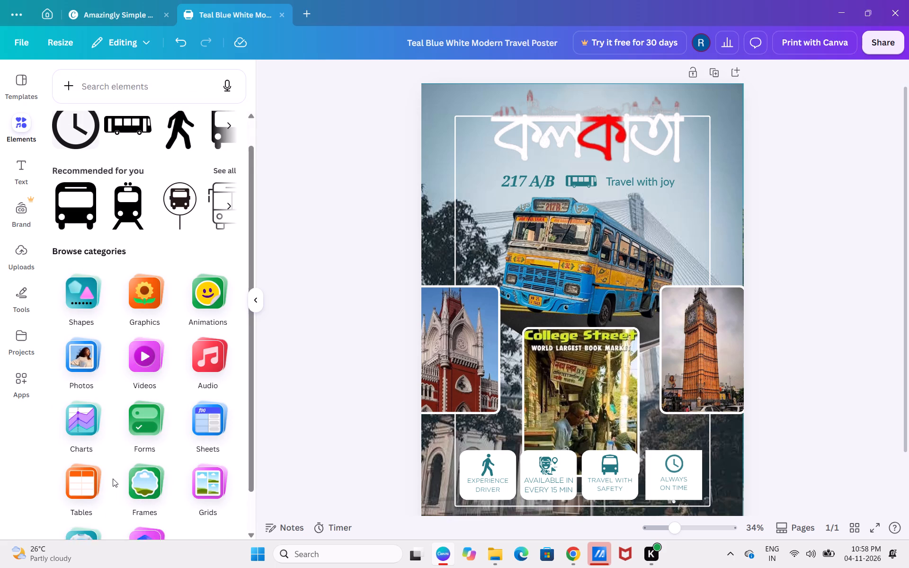
scroll(113, 479, down, 1)
click(140, 503)
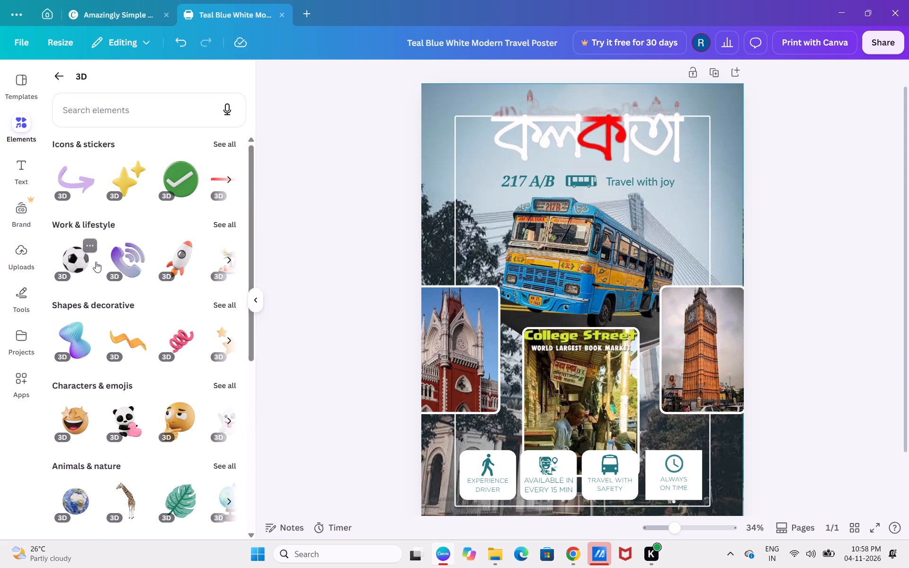
click(61, 75)
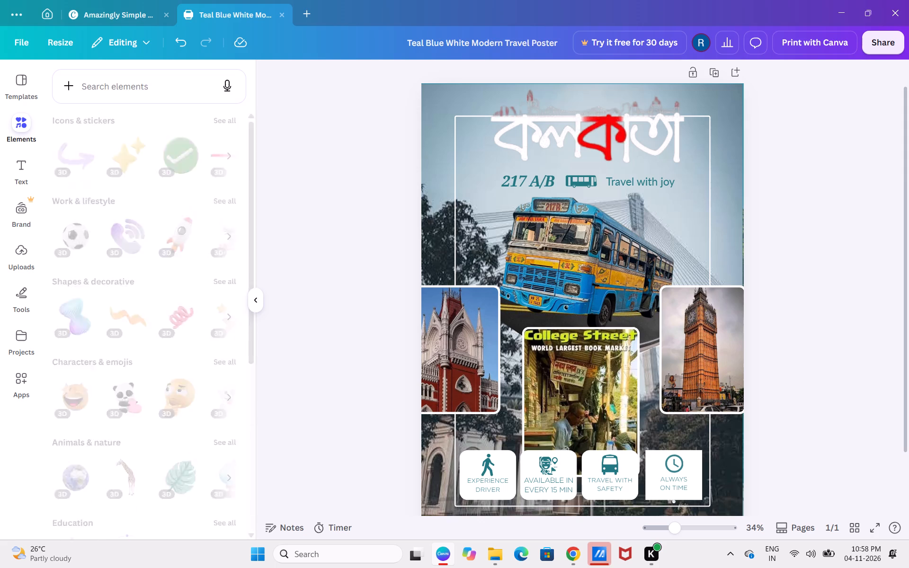
scroll(152, 469, down, 3)
click(99, 496)
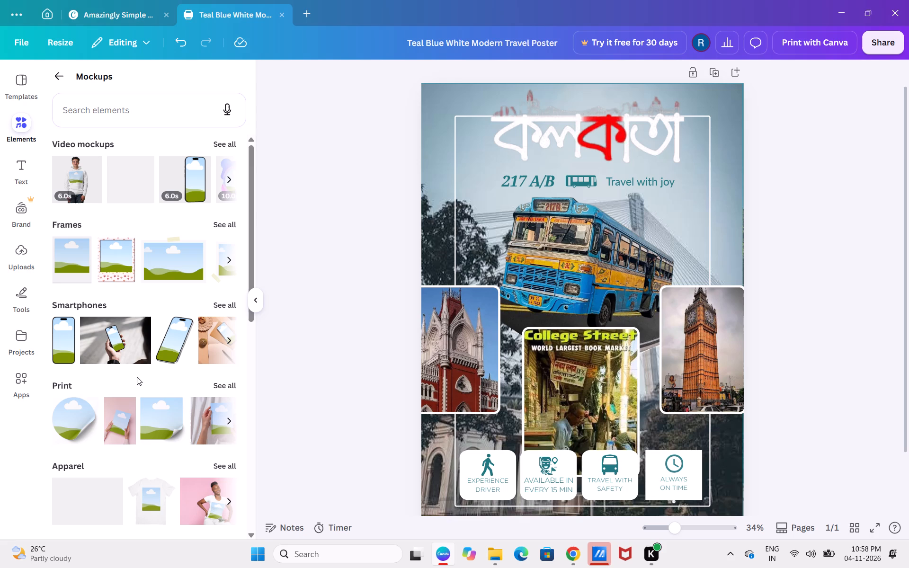
scroll(137, 376, down, 3)
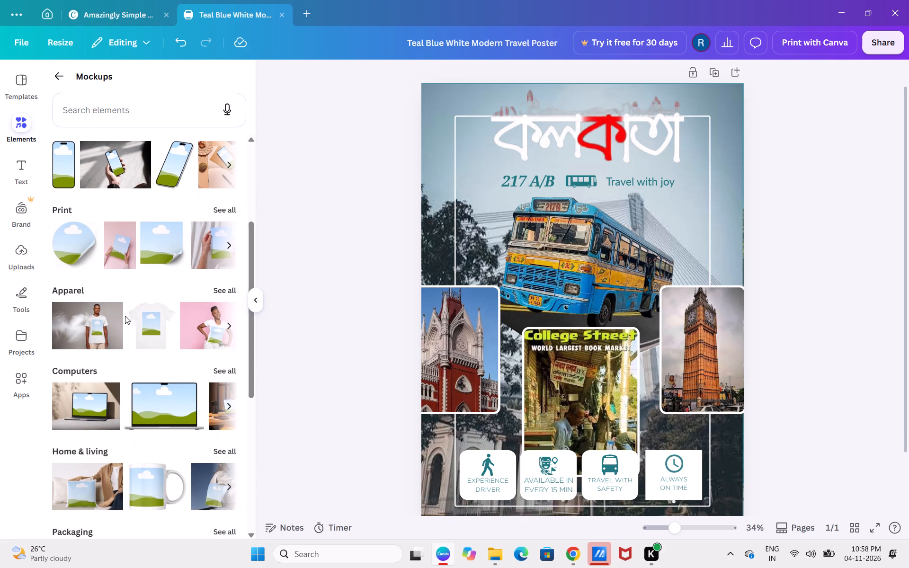
click(63, 68)
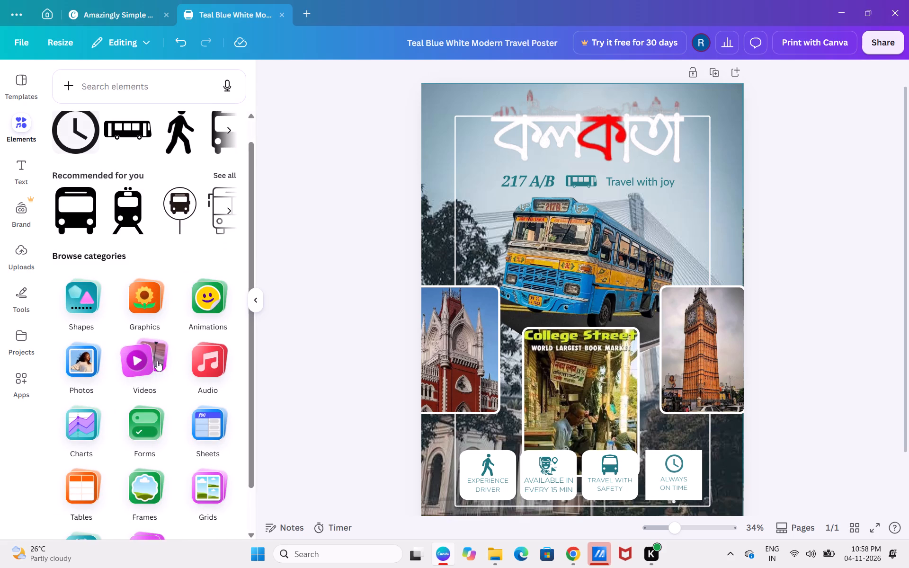
click(79, 294)
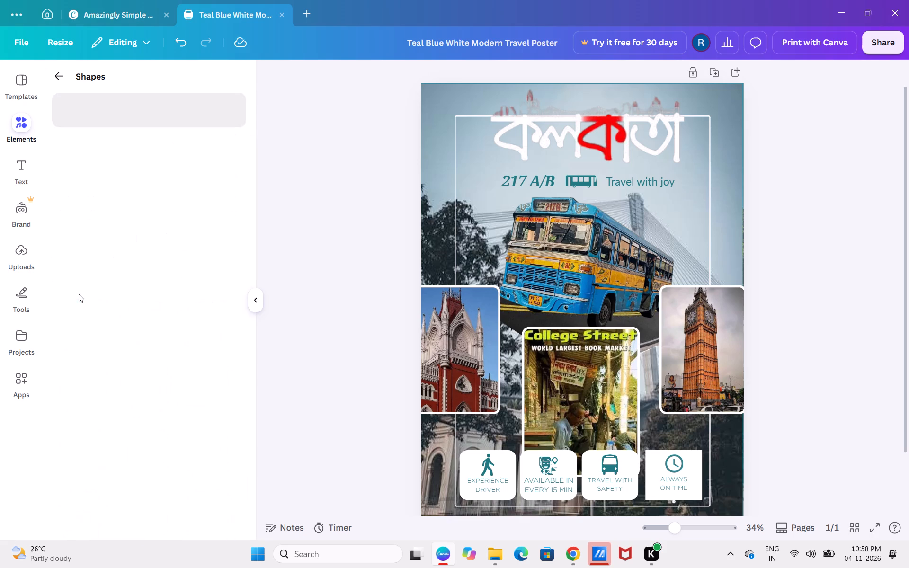
click(65, 76)
scroll(179, 361, down, 1)
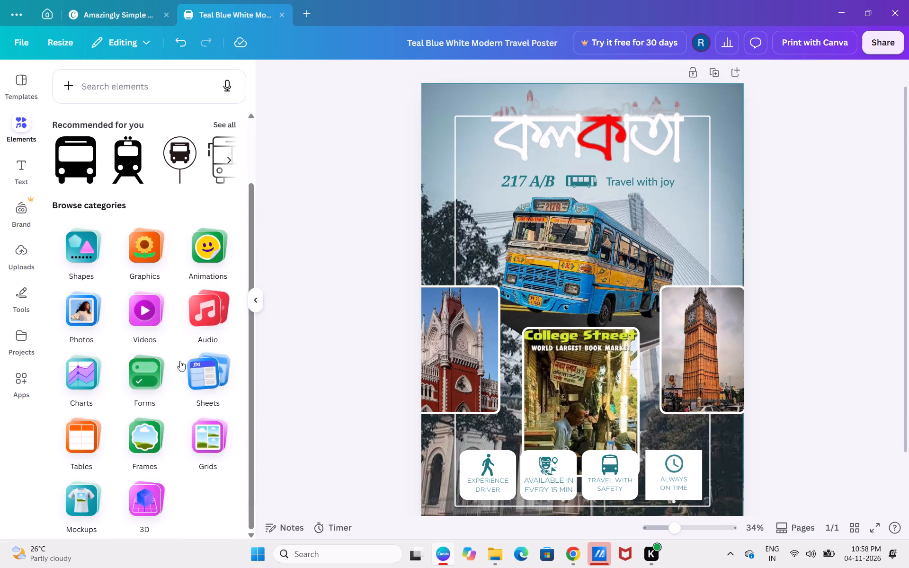
scroll(180, 361, down, 2)
click(143, 444)
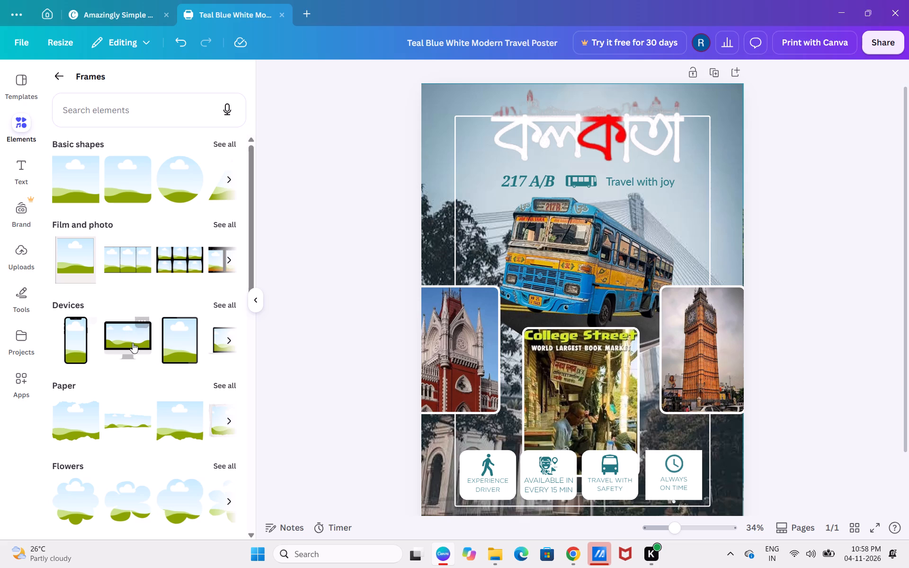
click(336, 329)
click(336, 329)
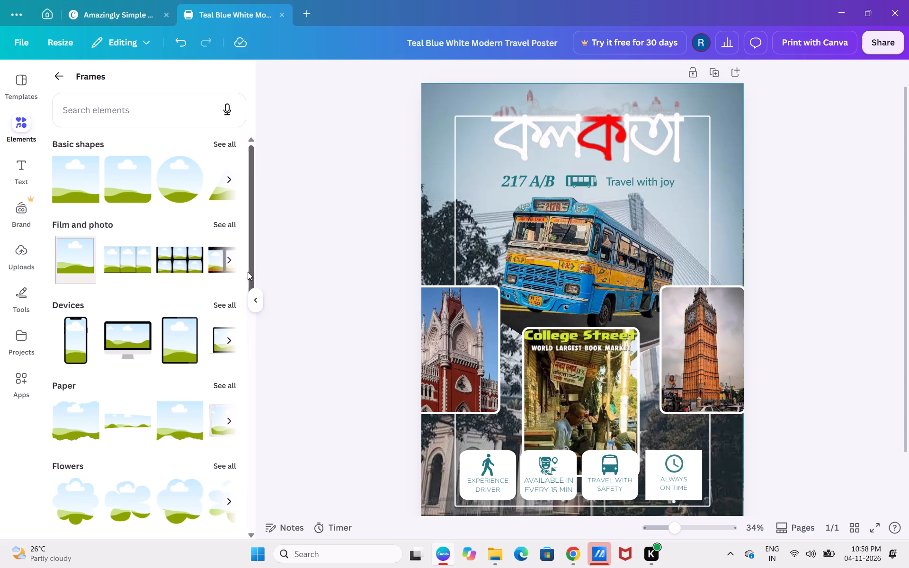
click(250, 302)
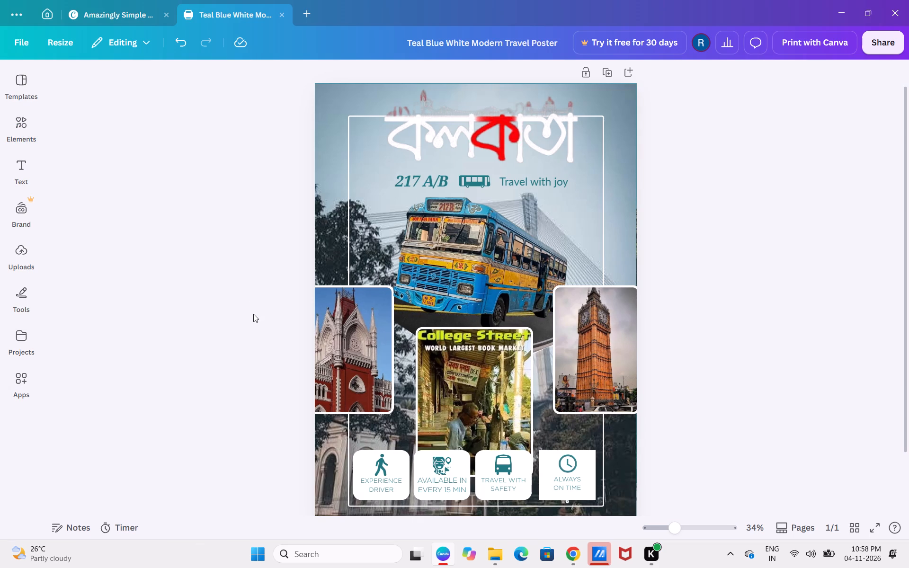
Save the Kolkata travel poster.
key(ctrl+s)
Go to the home page's template library and browse its categories and the suggested, featured and trending designs.
click(48, 12)
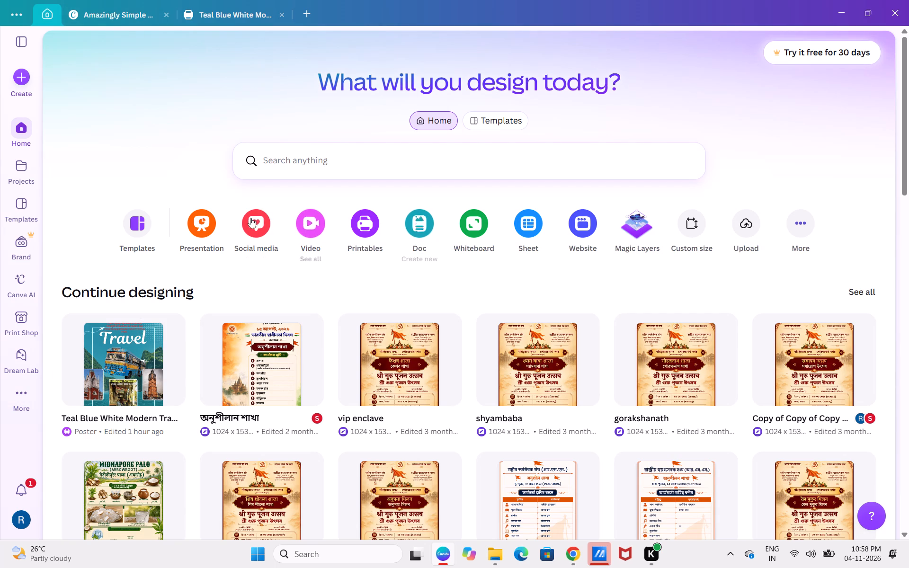
click(133, 233)
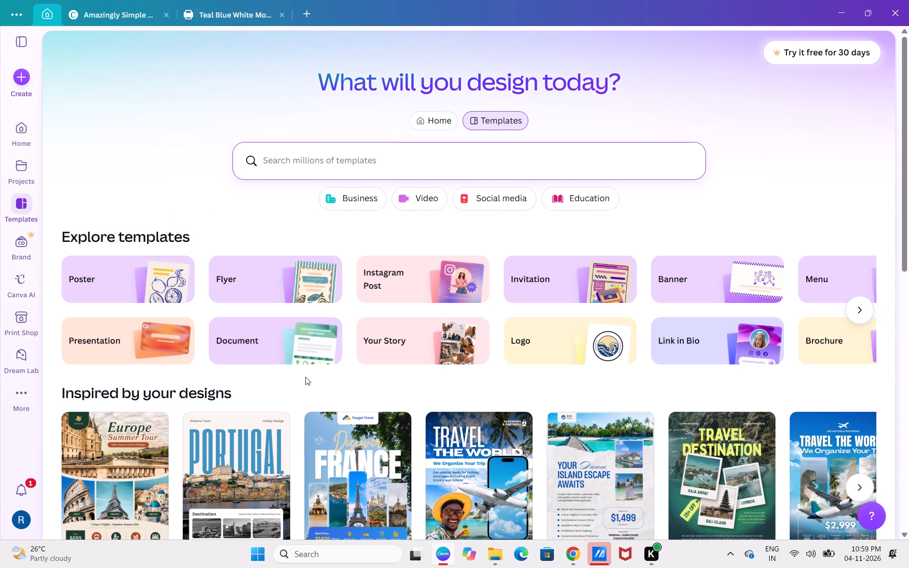
scroll(305, 377, down, 6)
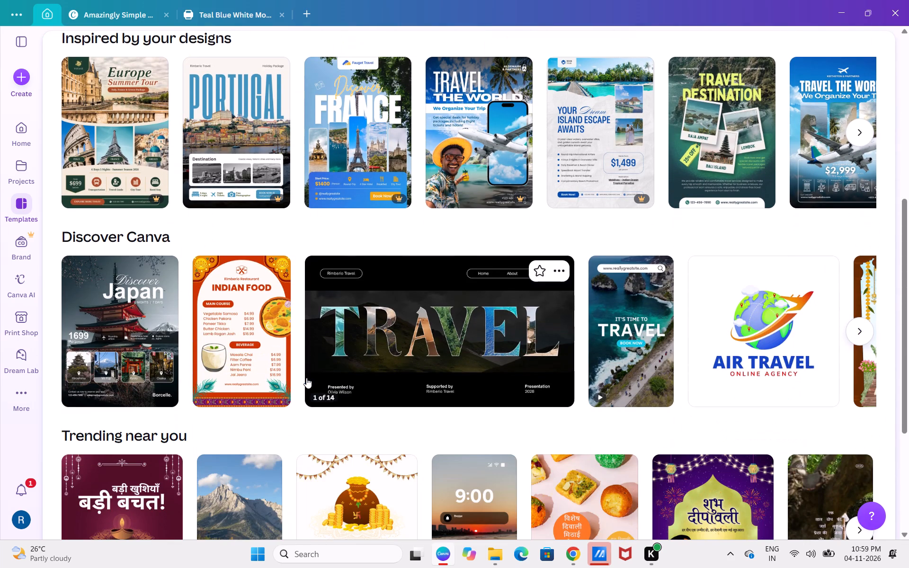
scroll(306, 378, down, 2)
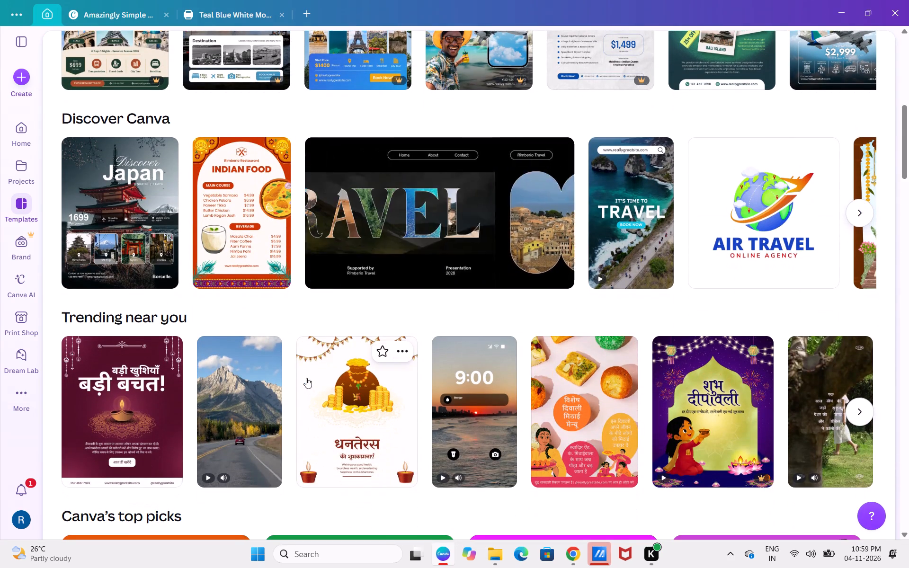
scroll(306, 378, up, 6)
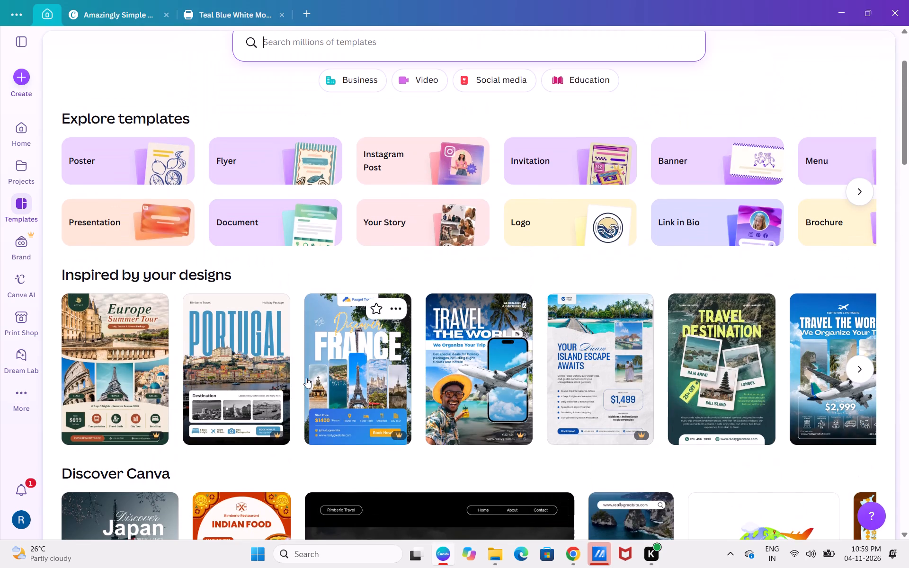
scroll(306, 378, up, 1)
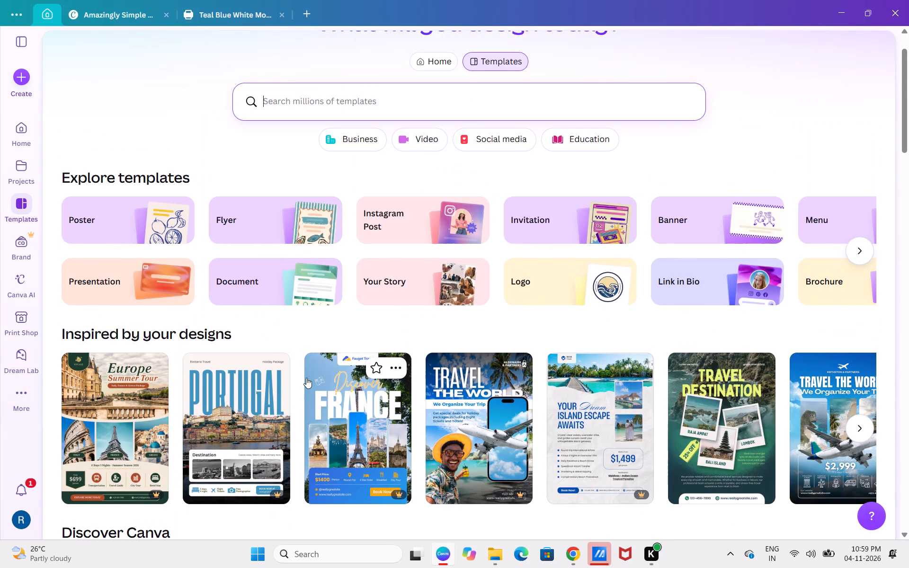
scroll(306, 378, up, 2)
scroll(306, 378, down, 6)
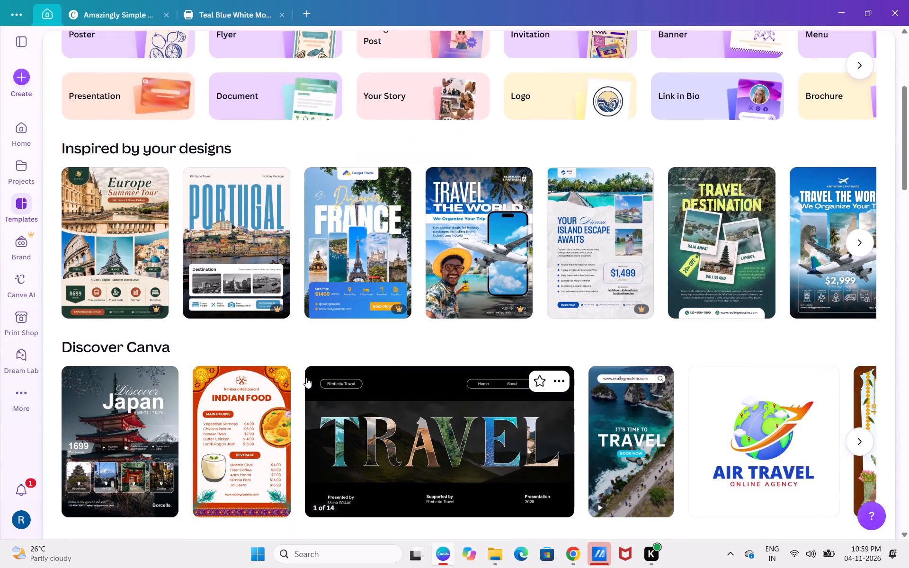
scroll(306, 378, down, 1)
scroll(306, 378, up, 7)
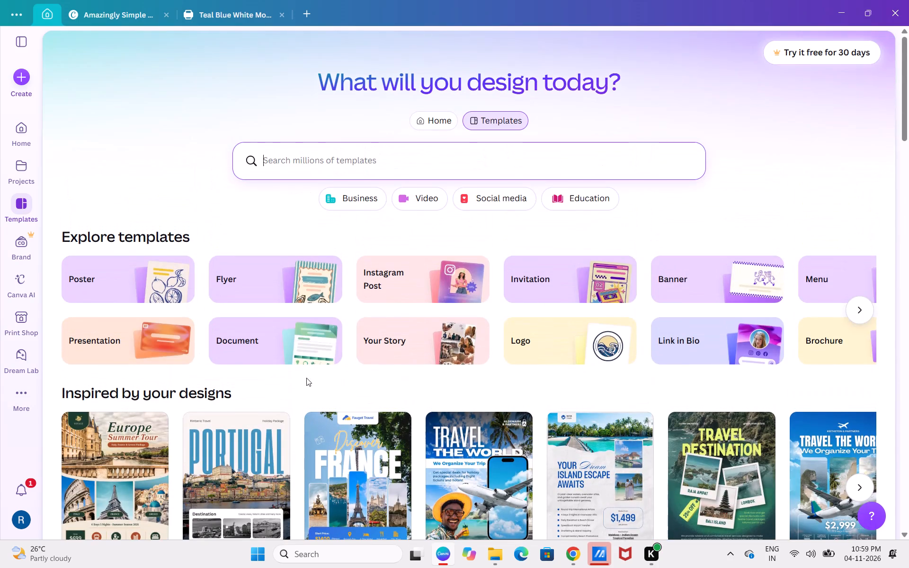
Open the Poster template category and look through the travel poster designs for layout ideas.
click(109, 274)
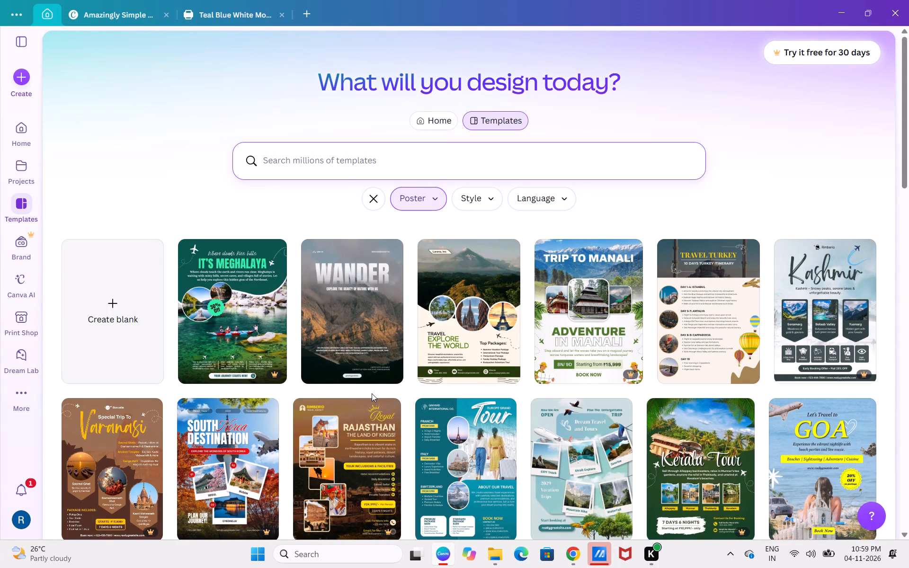
scroll(319, 417, down, 2)
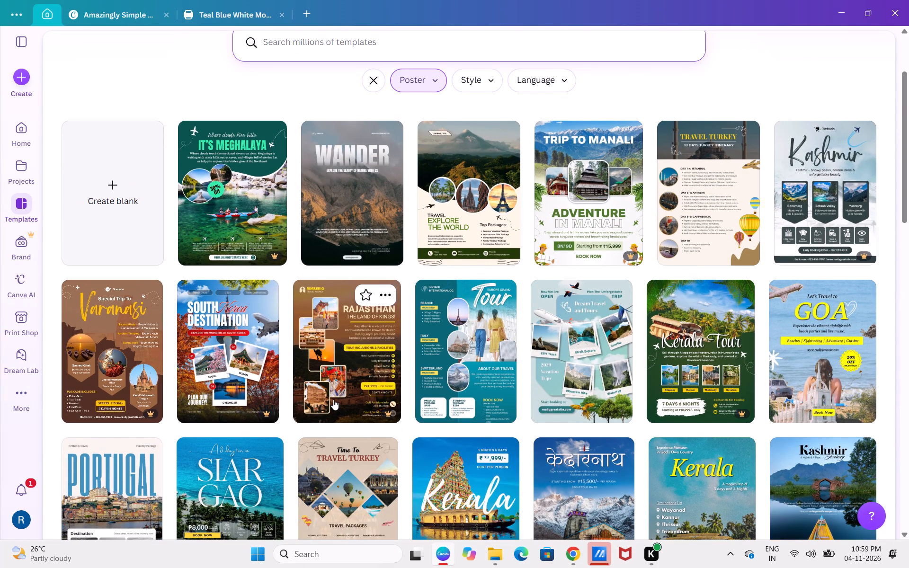
scroll(333, 399, down, 5)
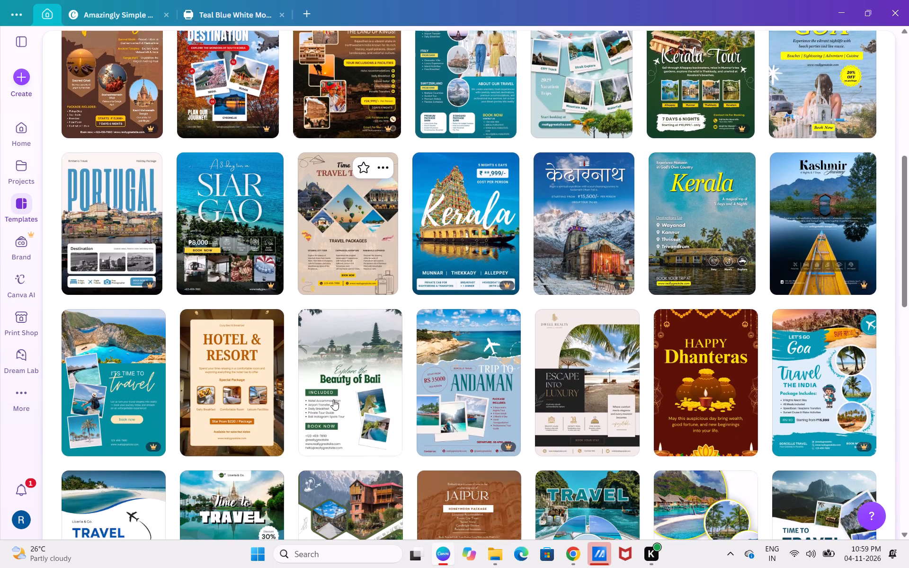
scroll(333, 399, down, 1)
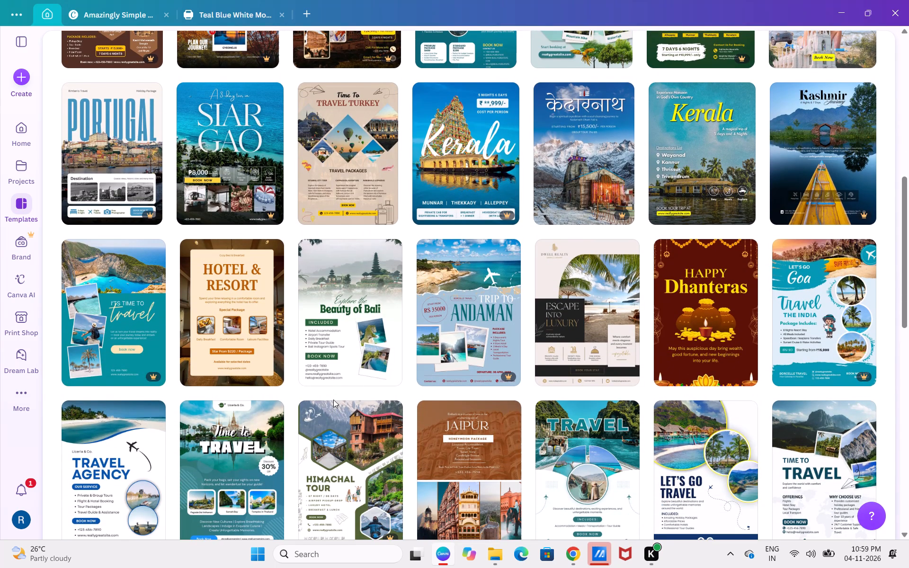
scroll(333, 399, down, 1)
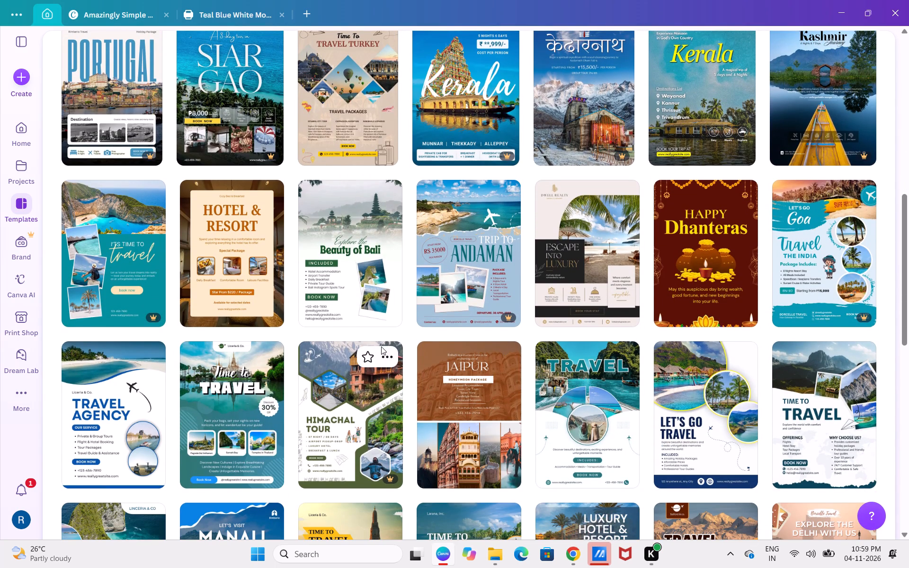
scroll(329, 356, down, 4)
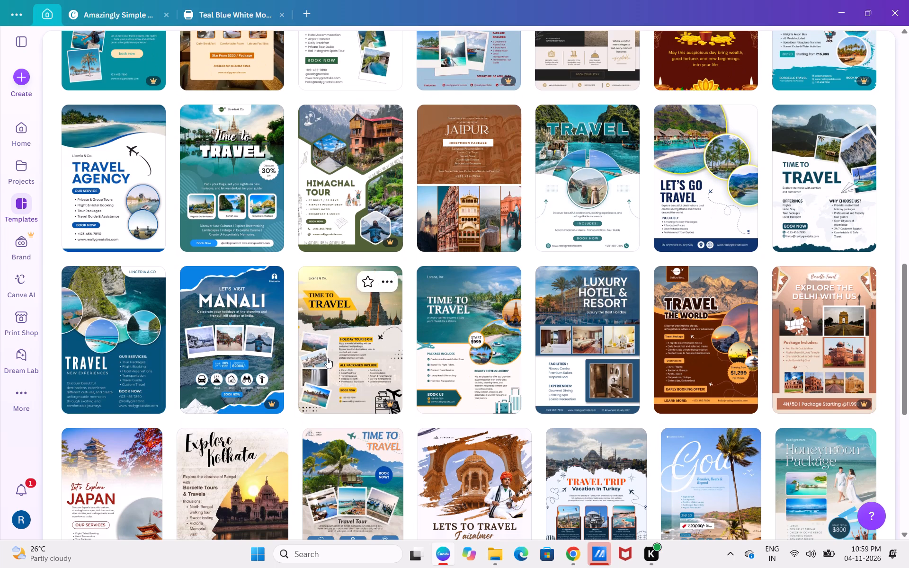
scroll(327, 358, down, 4)
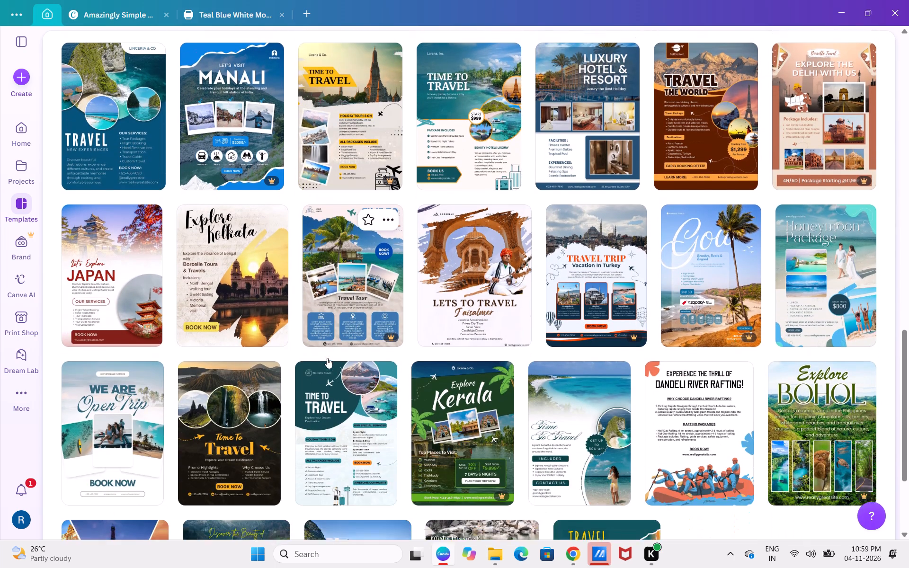
scroll(327, 358, down, 4)
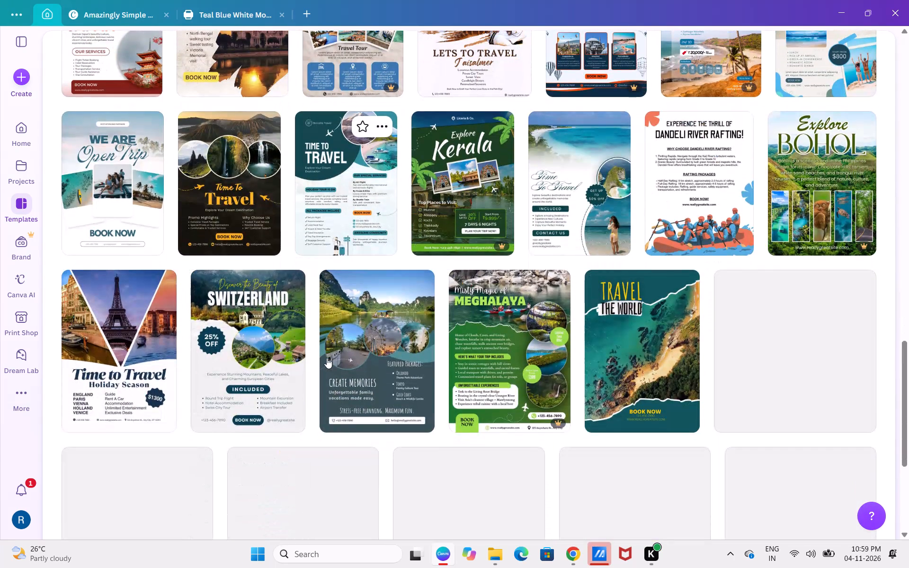
scroll(327, 358, down, 2)
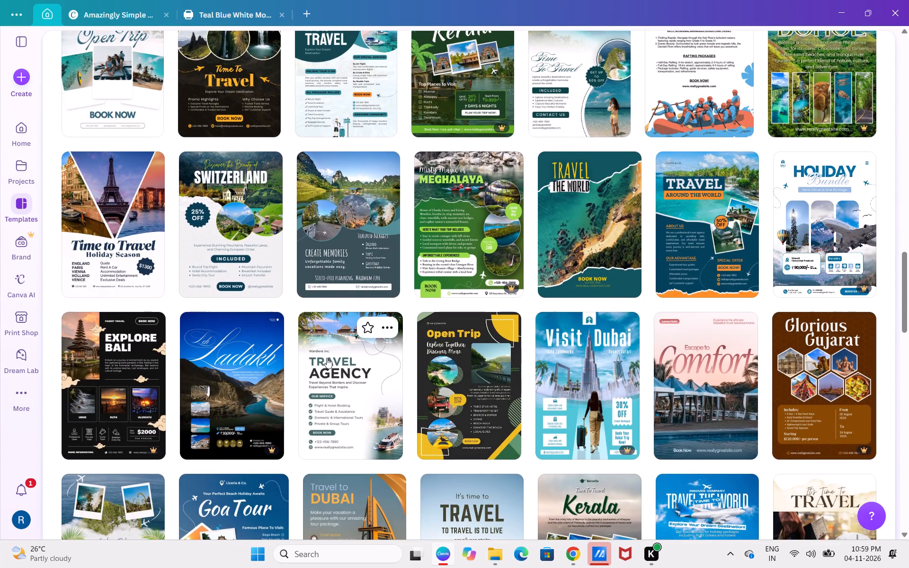
scroll(327, 358, down, 6)
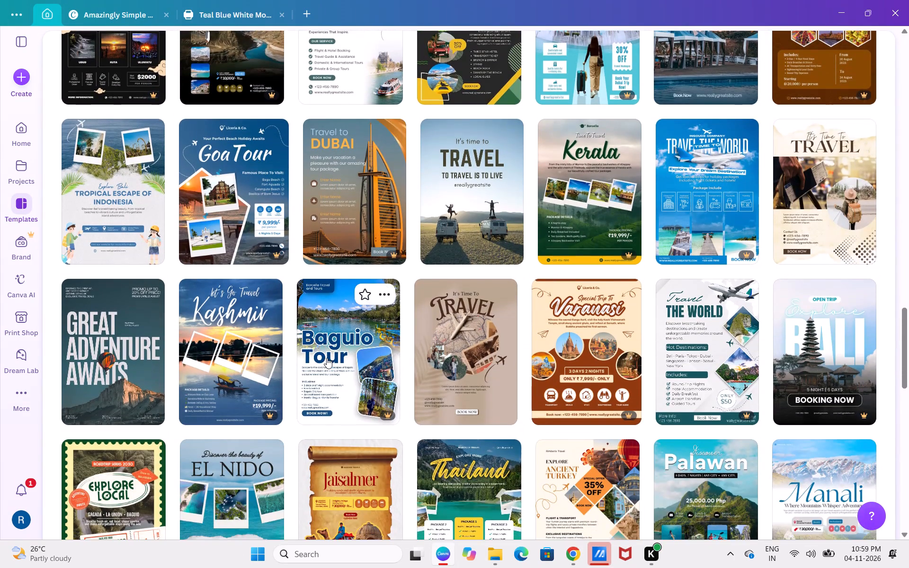
scroll(327, 358, down, 5)
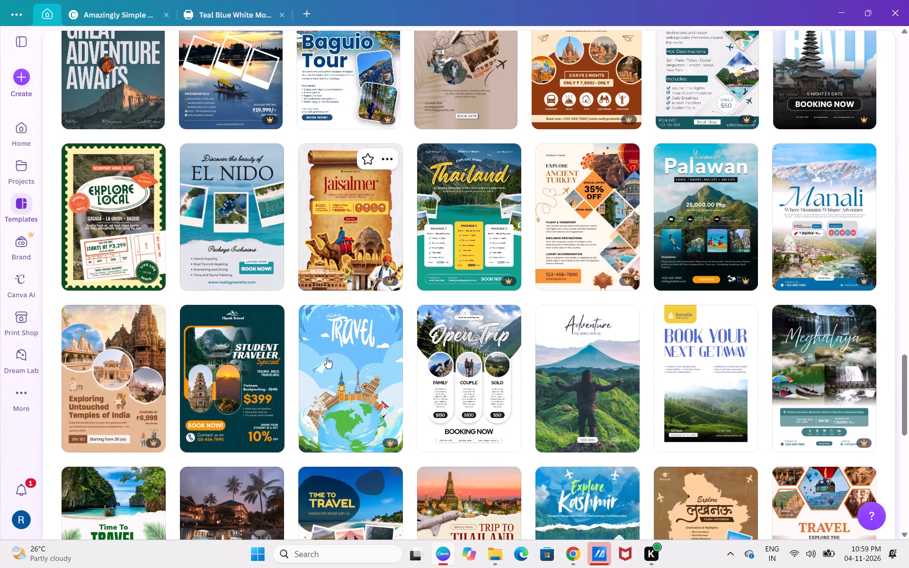
scroll(327, 358, down, 4)
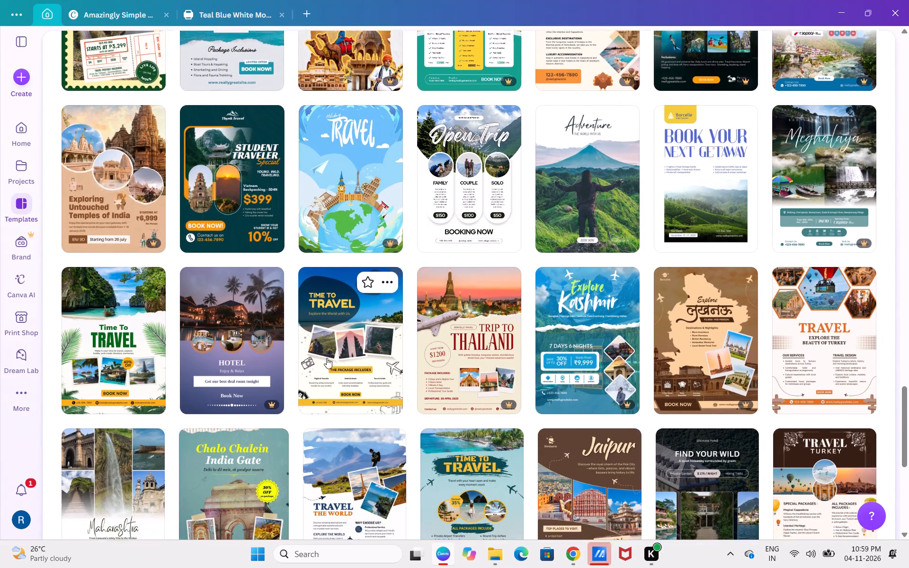
scroll(327, 358, down, 6)
scroll(327, 358, up, 4)
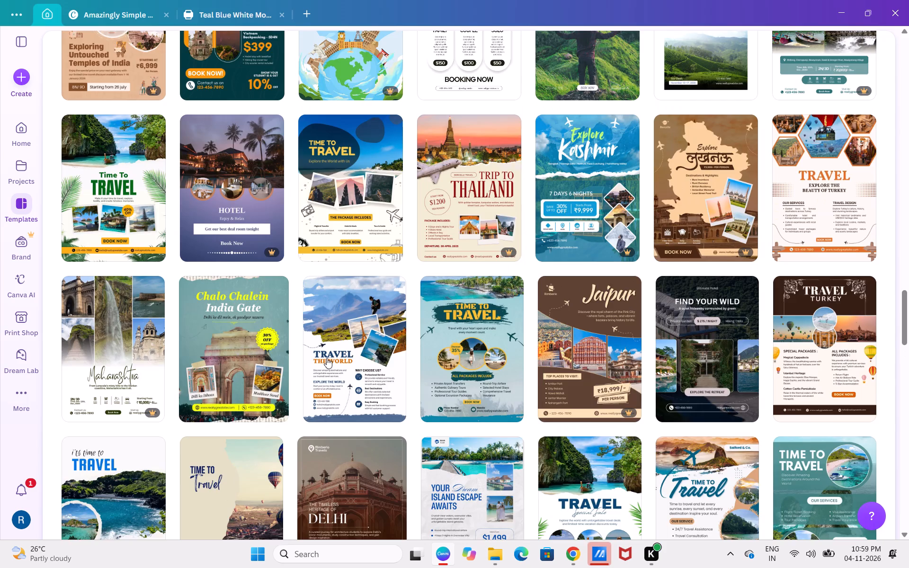
scroll(327, 357, up, 19)
scroll(327, 357, up, 4)
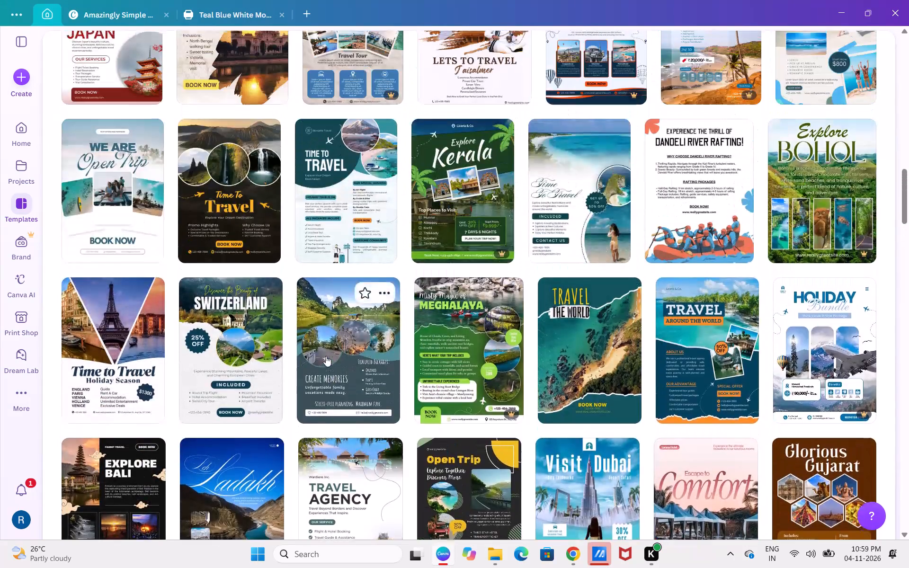
scroll(326, 356, up, 7)
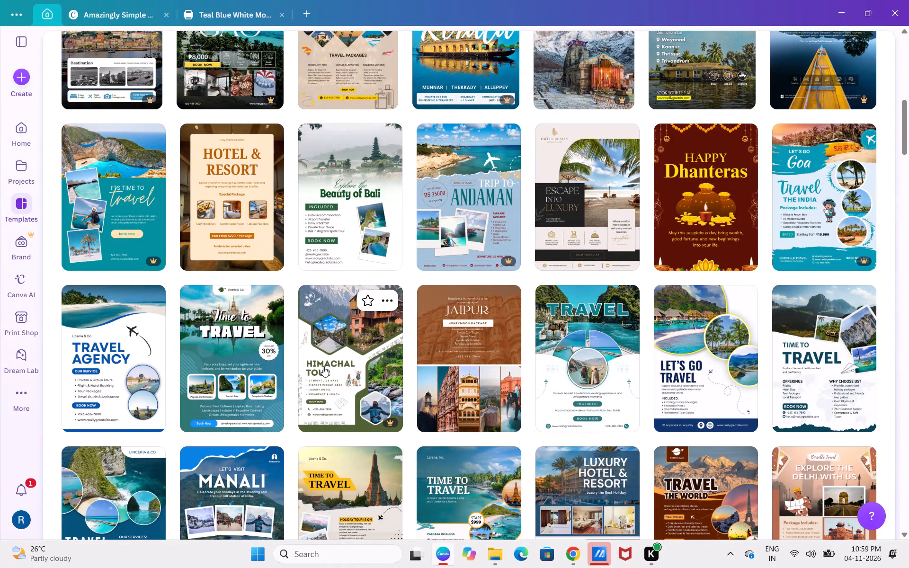
scroll(323, 366, up, 4)
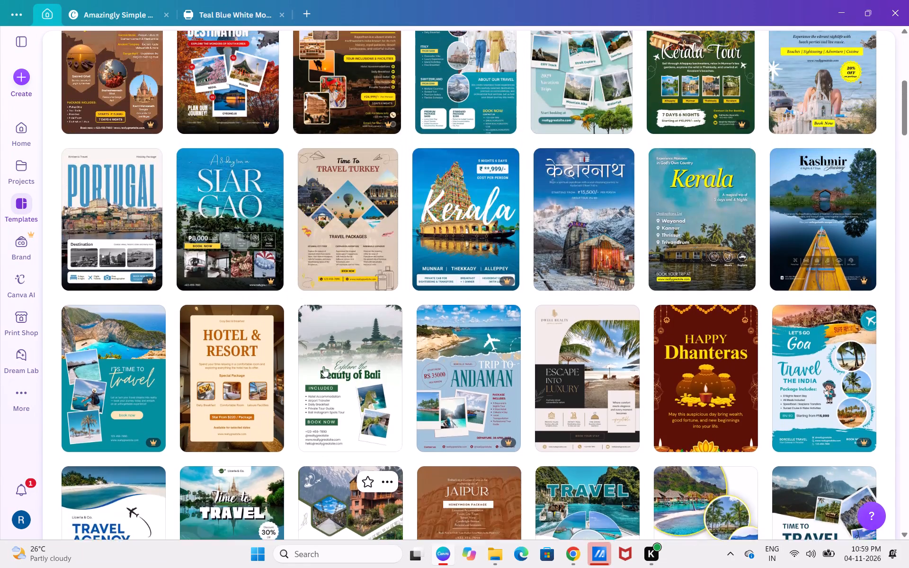
scroll(323, 366, up, 5)
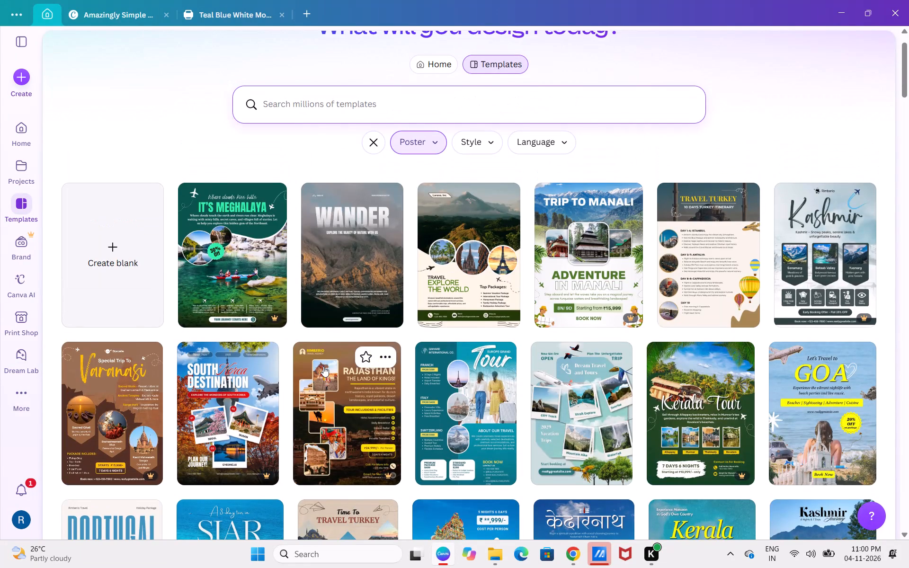
scroll(323, 367, up, 1)
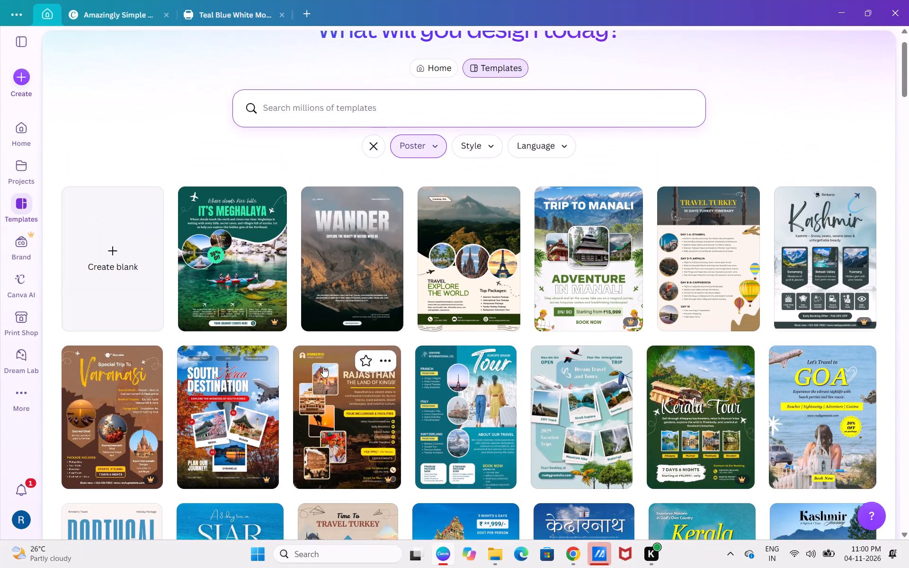
scroll(323, 367, up, 1)
scroll(323, 367, down, 3)
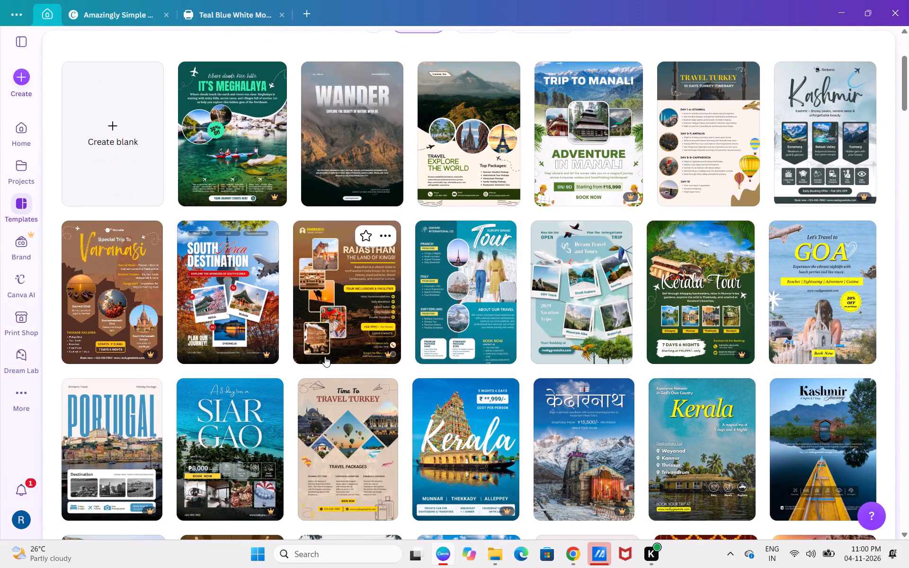
scroll(324, 356, down, 4)
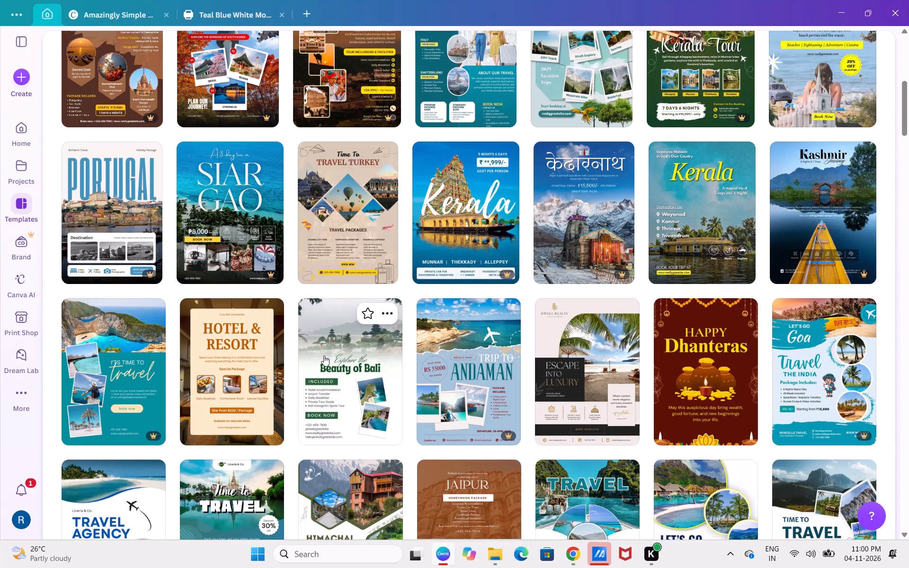
scroll(324, 355, down, 2)
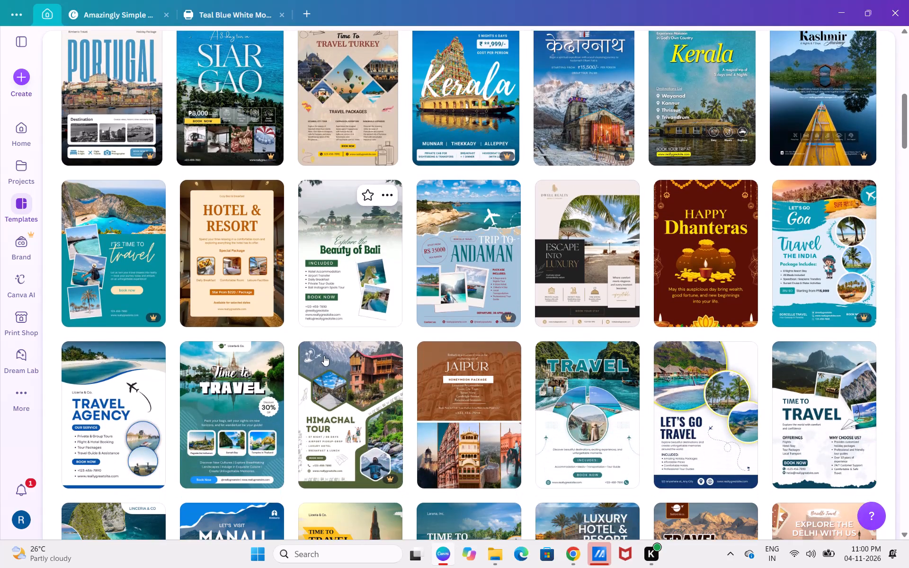
scroll(324, 355, down, 2)
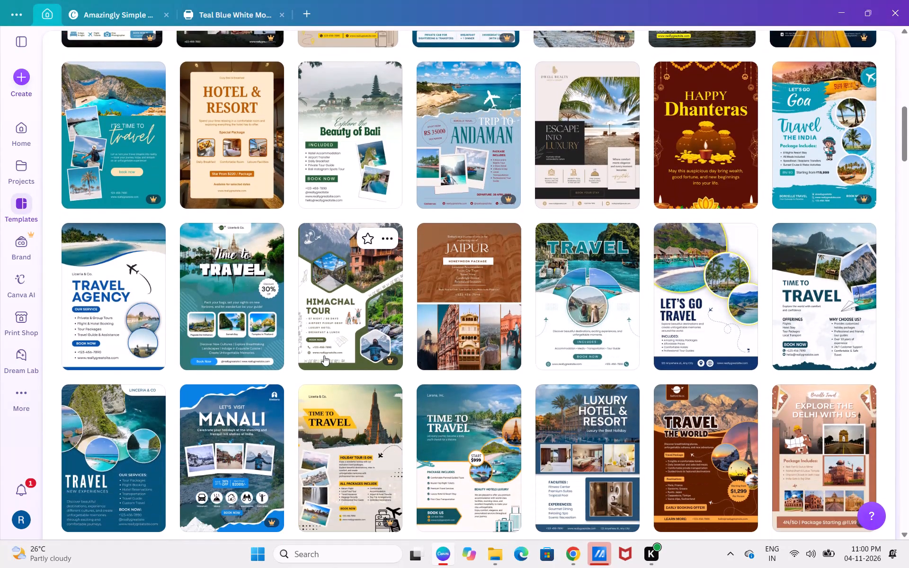
scroll(324, 355, down, 2)
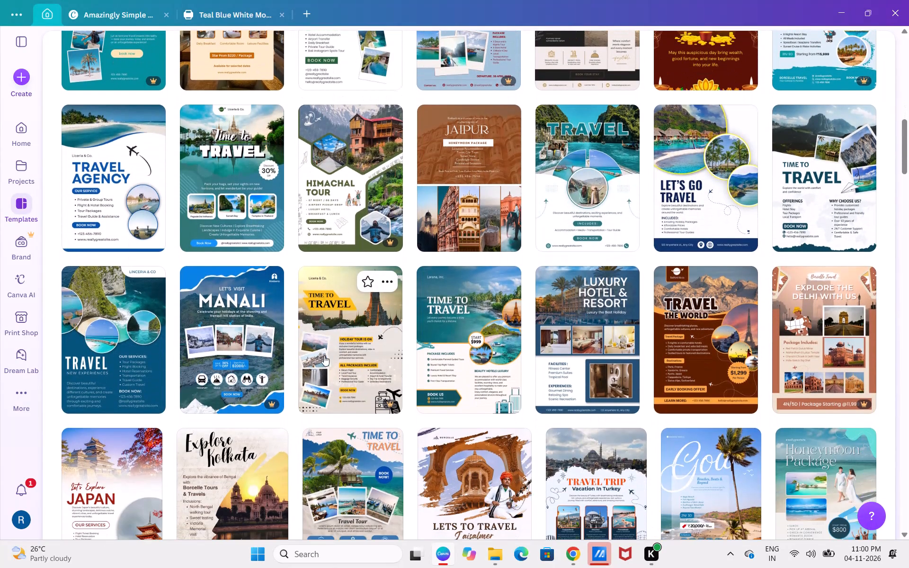
scroll(324, 355, down, 6)
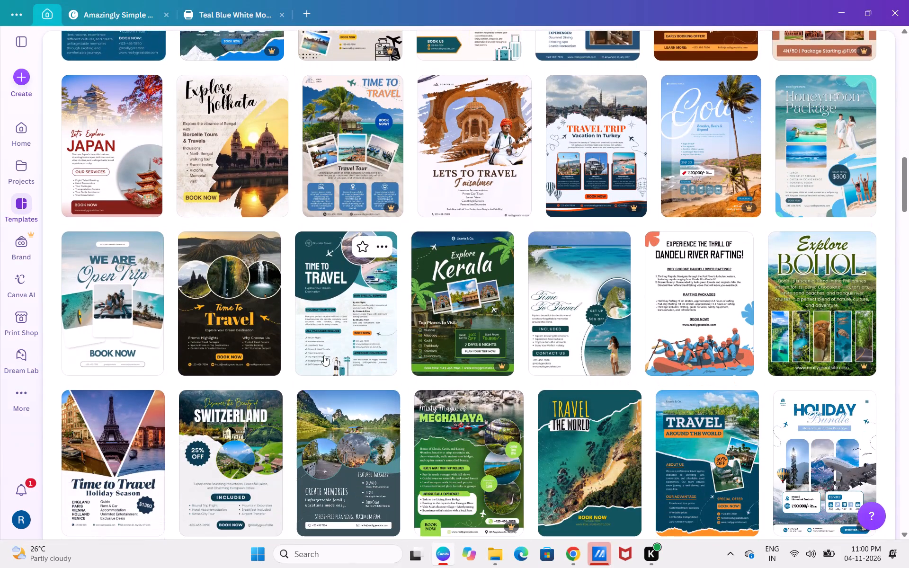
scroll(324, 355, down, 3)
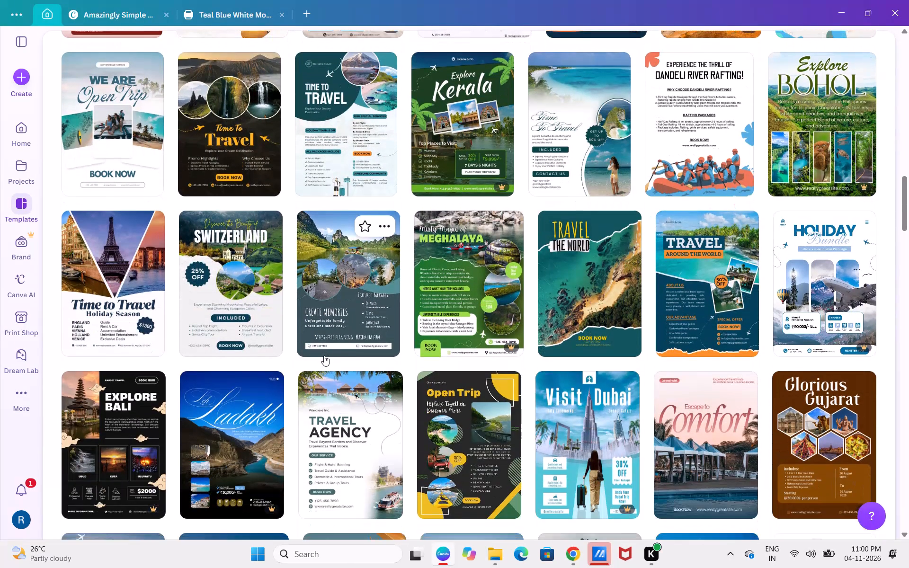
scroll(324, 355, down, 2)
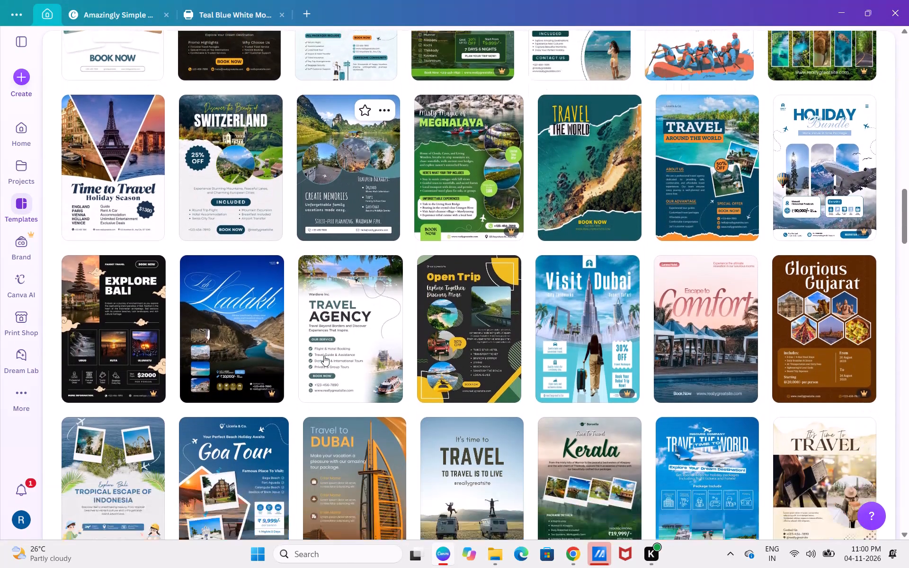
Continue through the travel poster templates, examining the destination, tour package and travel agency designs for layout ideas.
scroll(324, 355, down, 4)
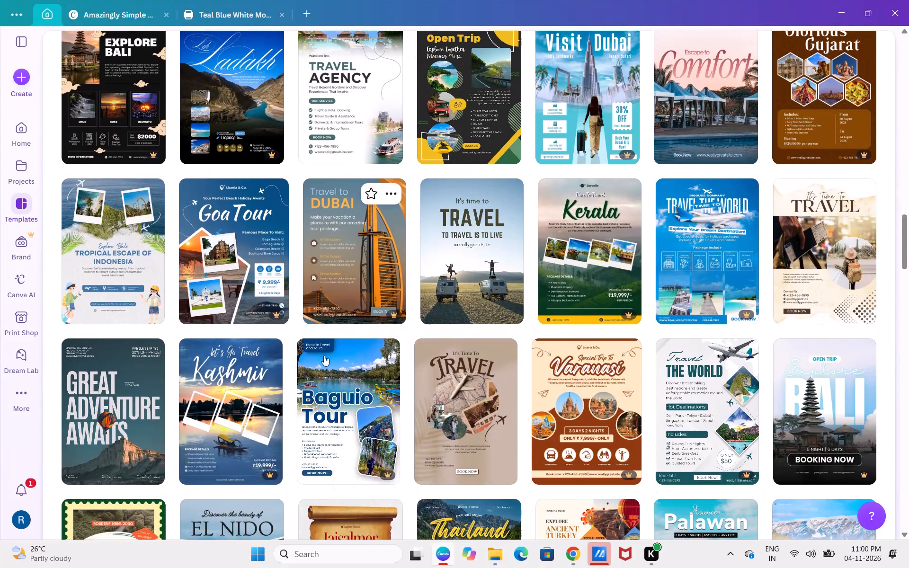
scroll(324, 355, down, 3)
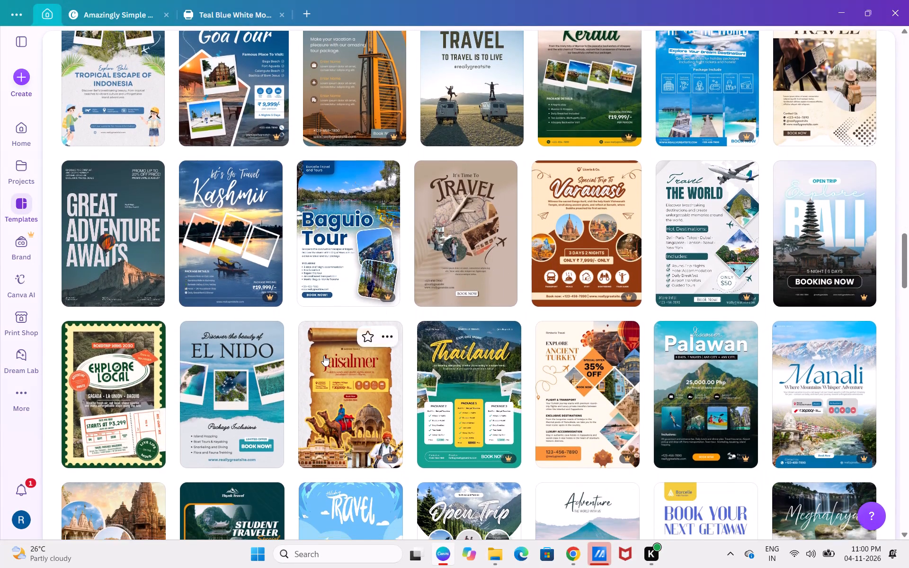
scroll(324, 355, down, 1)
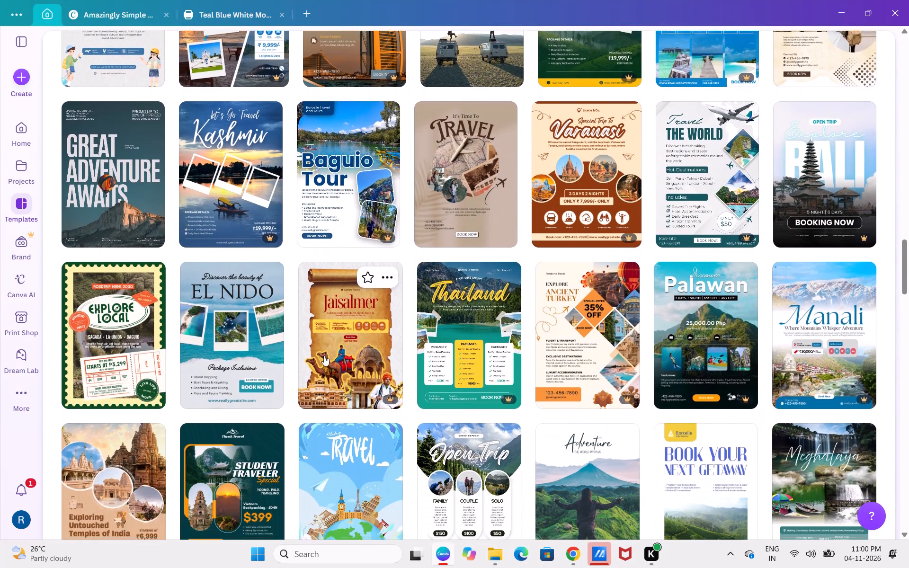
scroll(324, 355, down, 2)
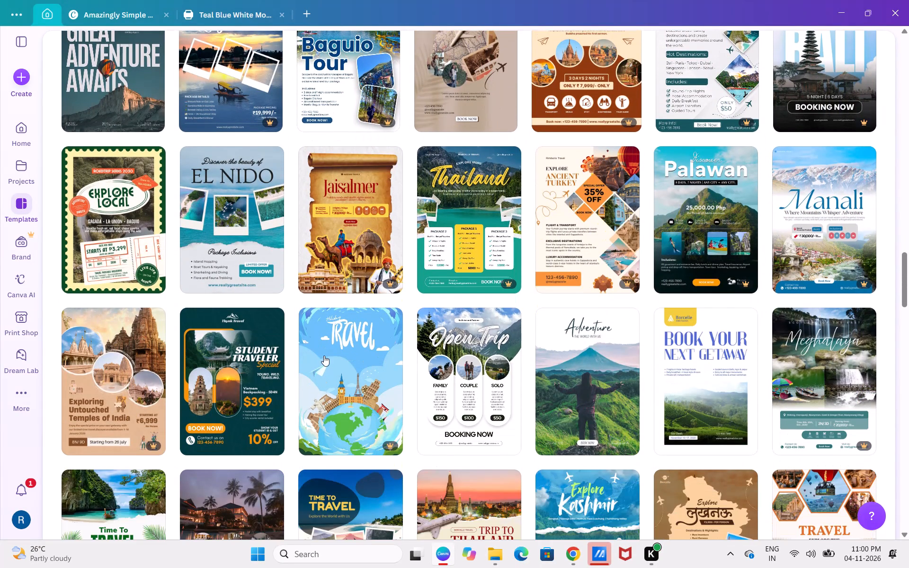
scroll(324, 355, down, 4)
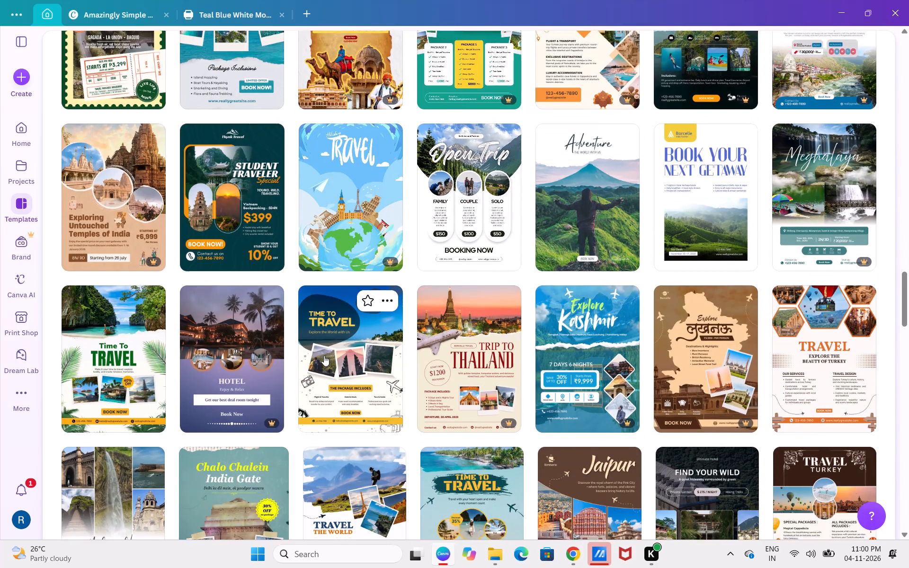
scroll(324, 355, down, 2)
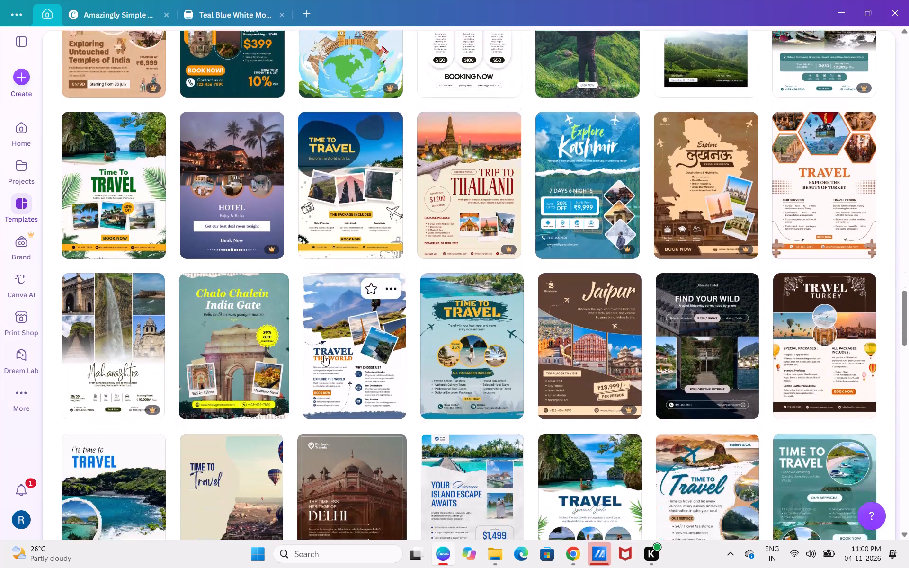
scroll(324, 355, down, 1)
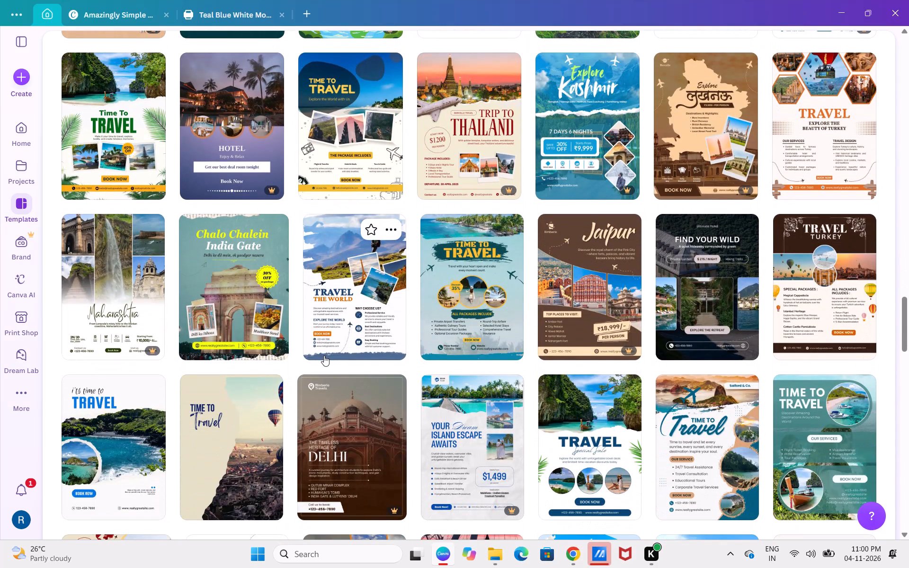
scroll(324, 355, down, 4)
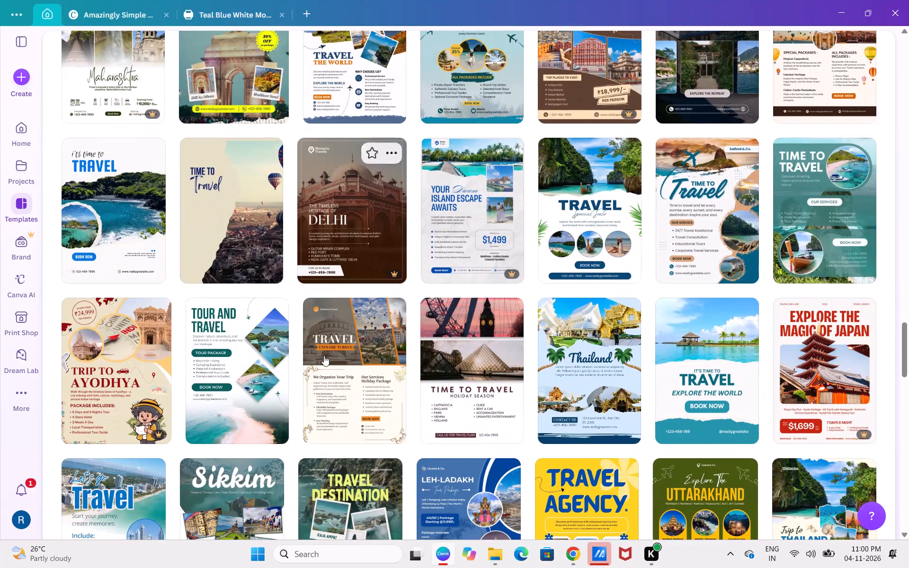
scroll(324, 355, down, 2)
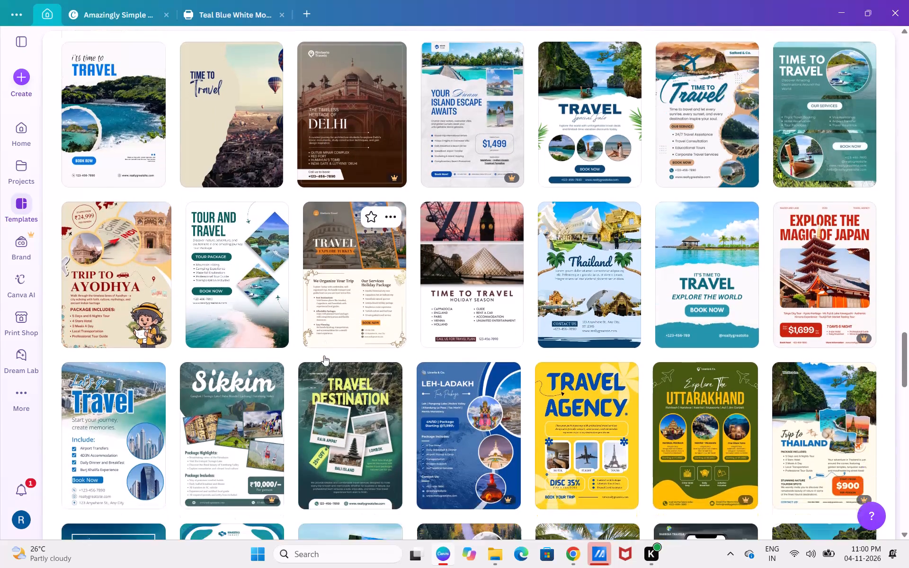
scroll(324, 355, down, 3)
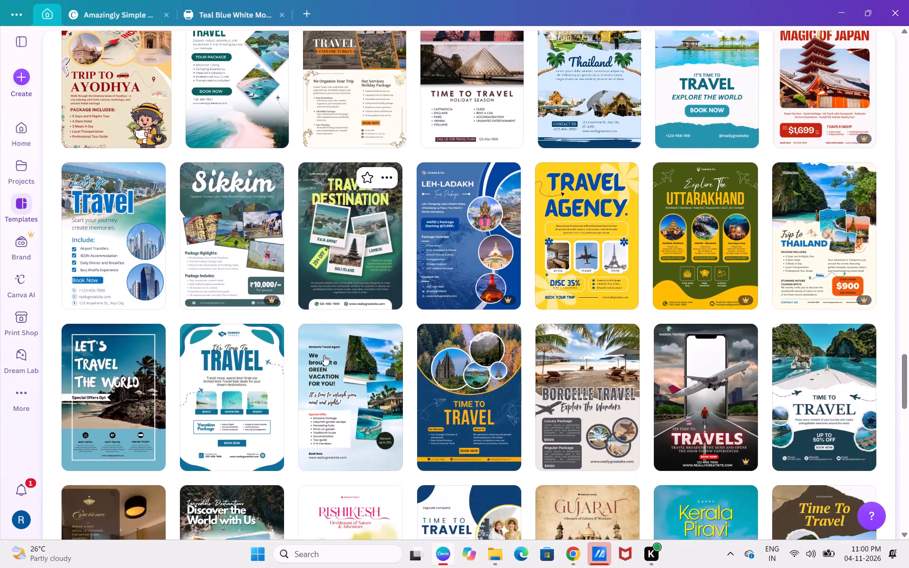
scroll(323, 355, down, 1)
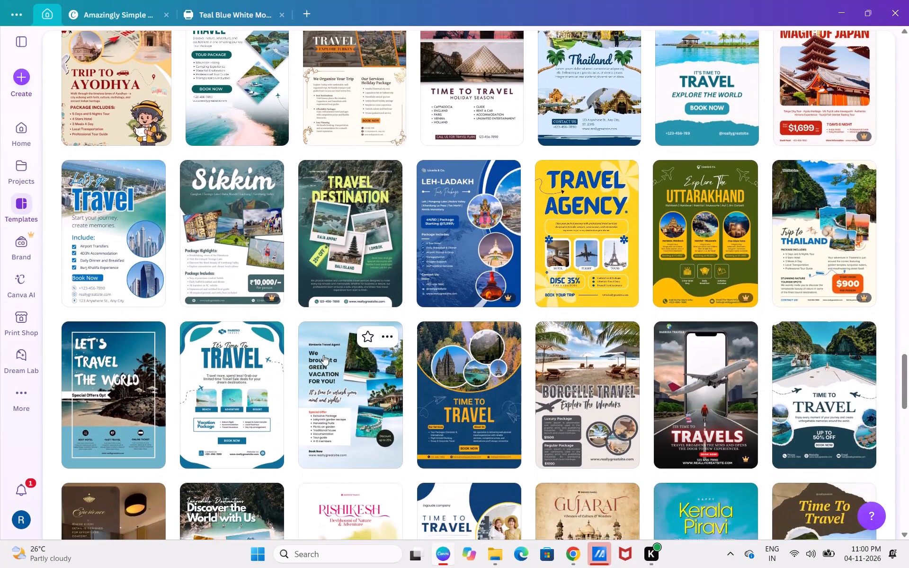
scroll(323, 355, down, 3)
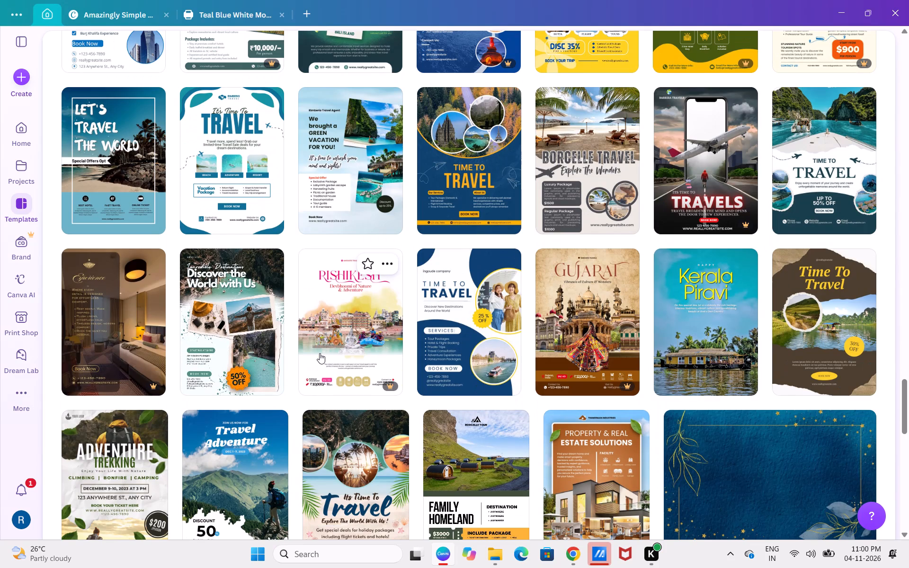
Look through the general poster templates beyond the travel designs, including floral backgrounds, frames, fashion, research and Diwali festival posters.
scroll(320, 353, down, 5)
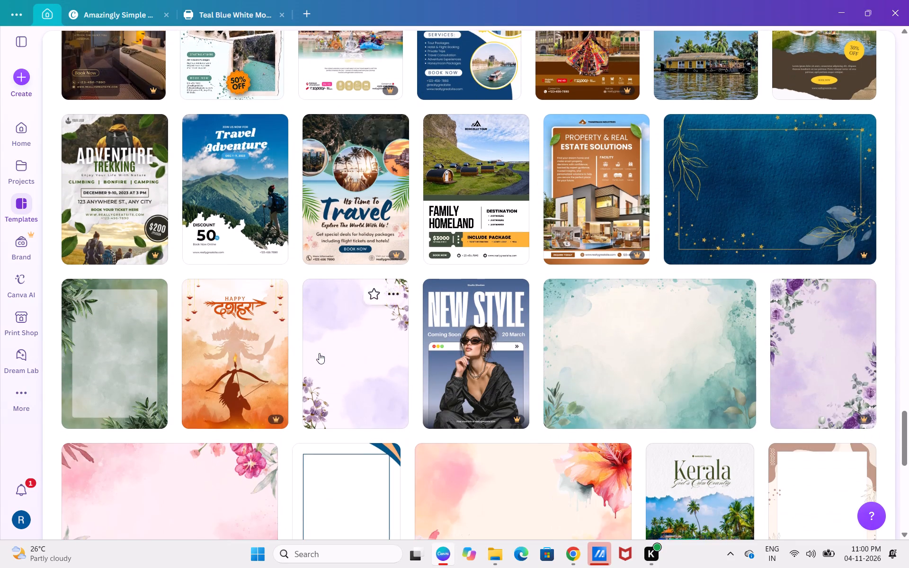
scroll(319, 353, down, 2)
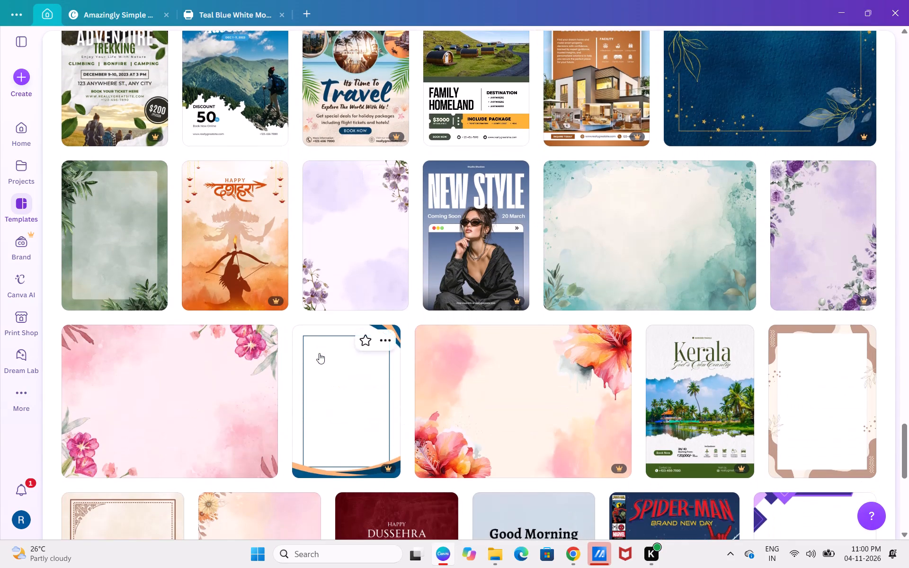
scroll(319, 350, down, 4)
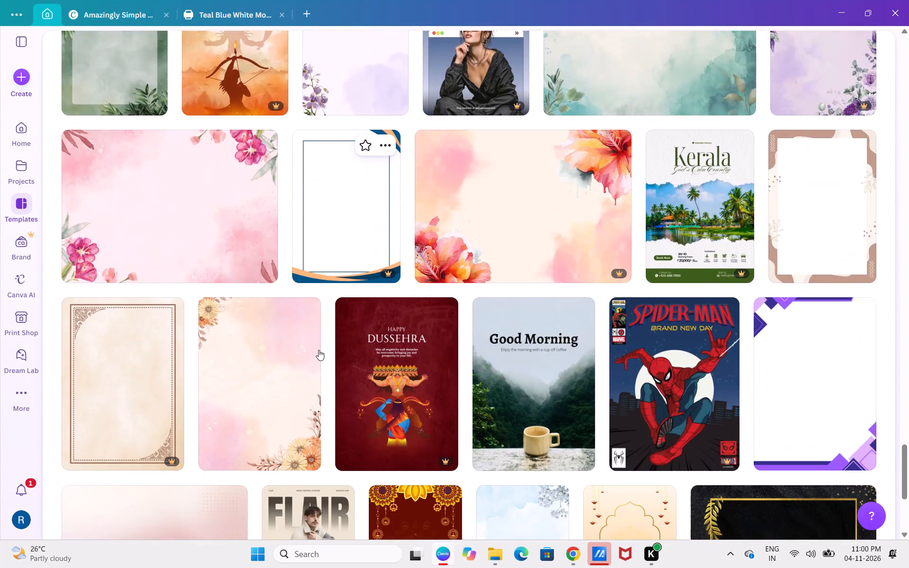
scroll(319, 350, down, 3)
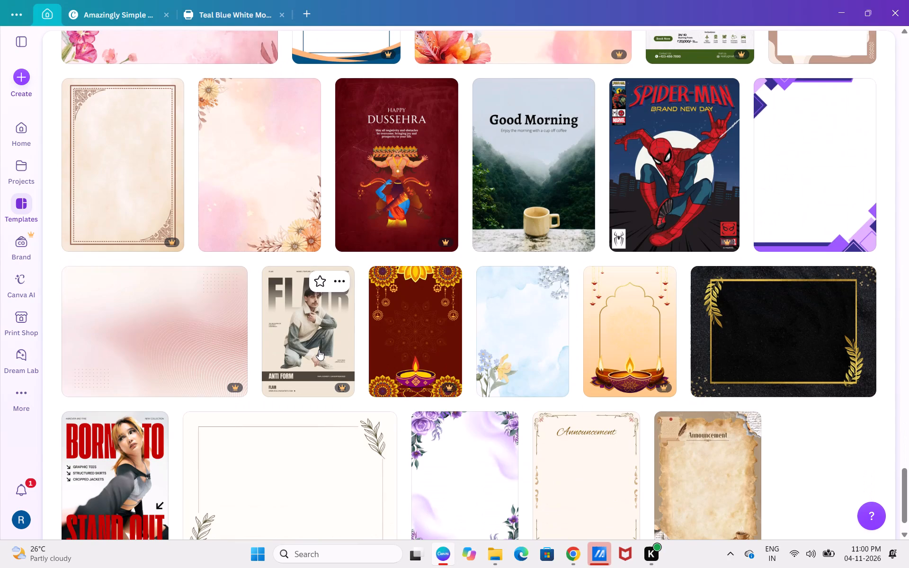
scroll(319, 350, down, 4)
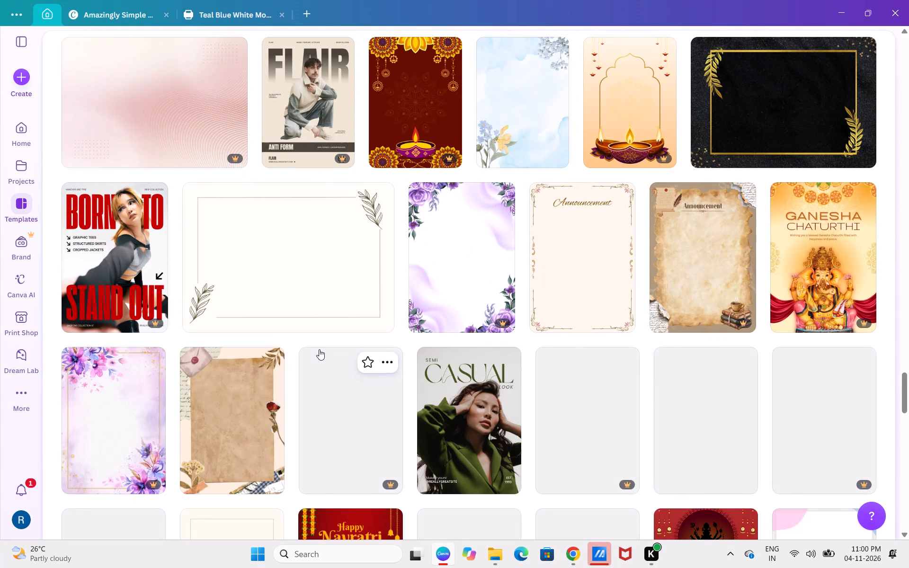
scroll(319, 349, down, 6)
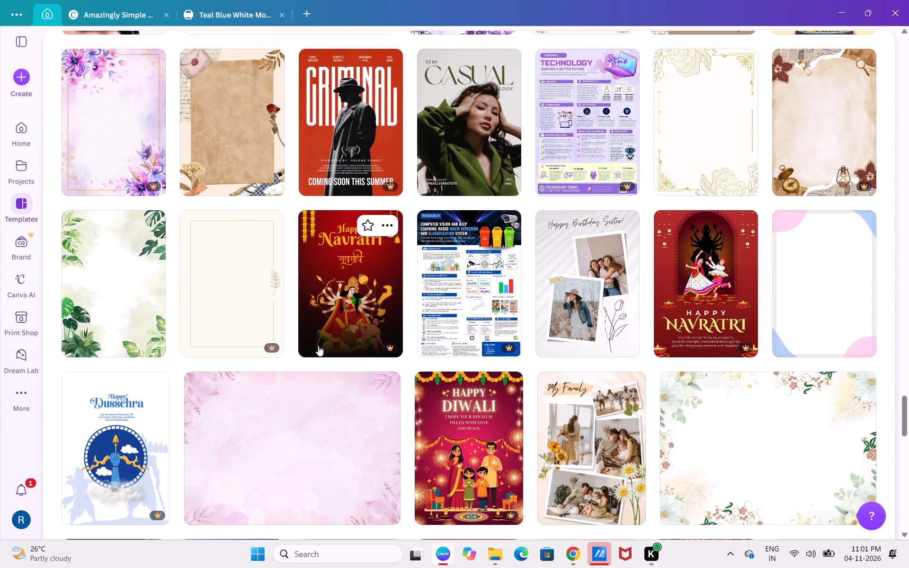
scroll(318, 346, down, 6)
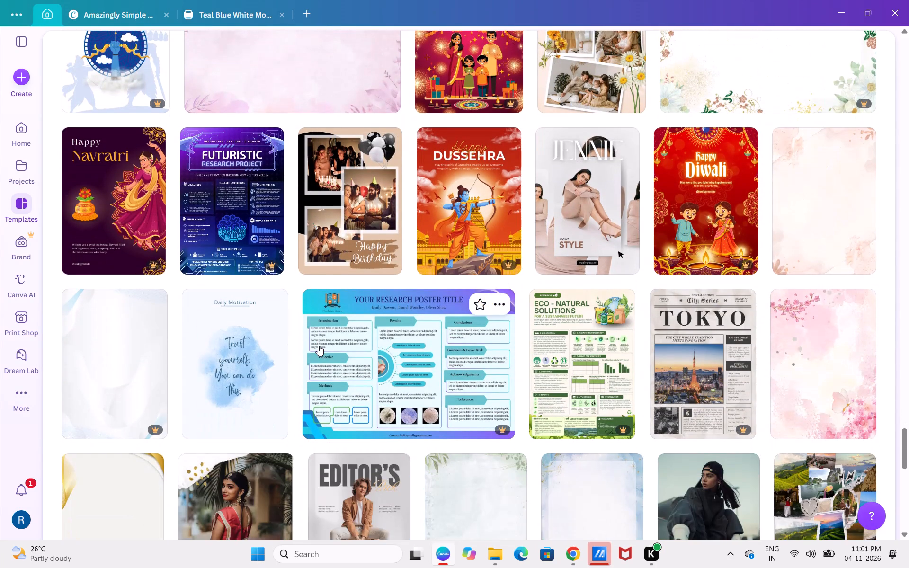
scroll(318, 346, down, 5)
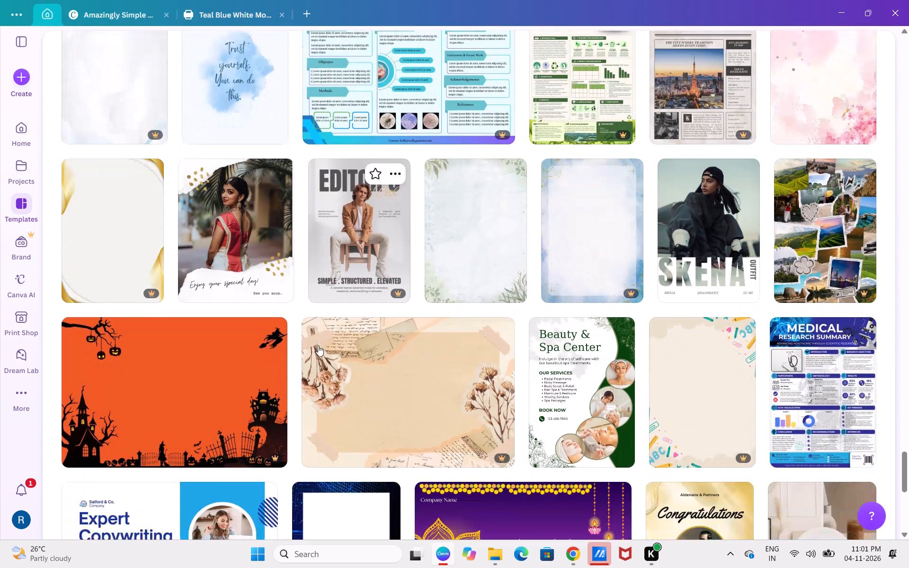
scroll(318, 346, down, 6)
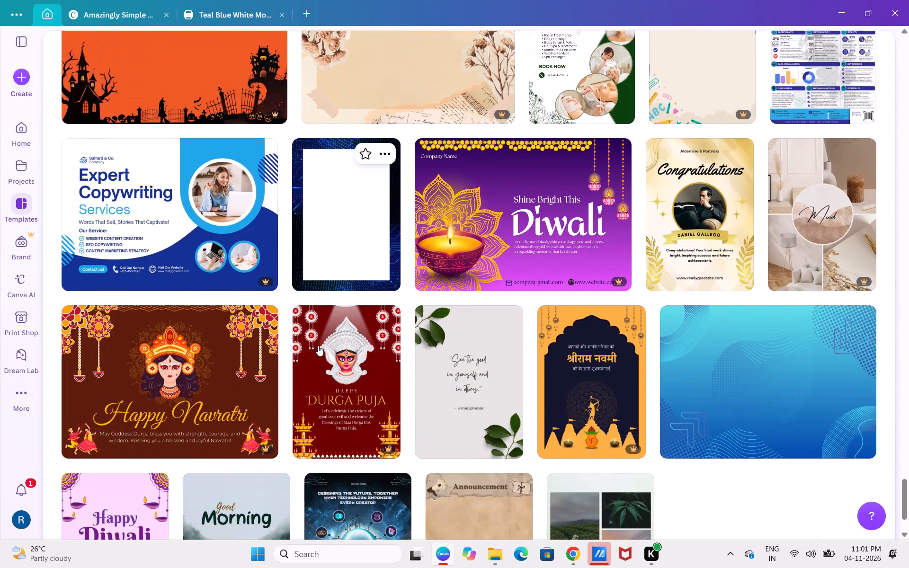
scroll(318, 346, down, 6)
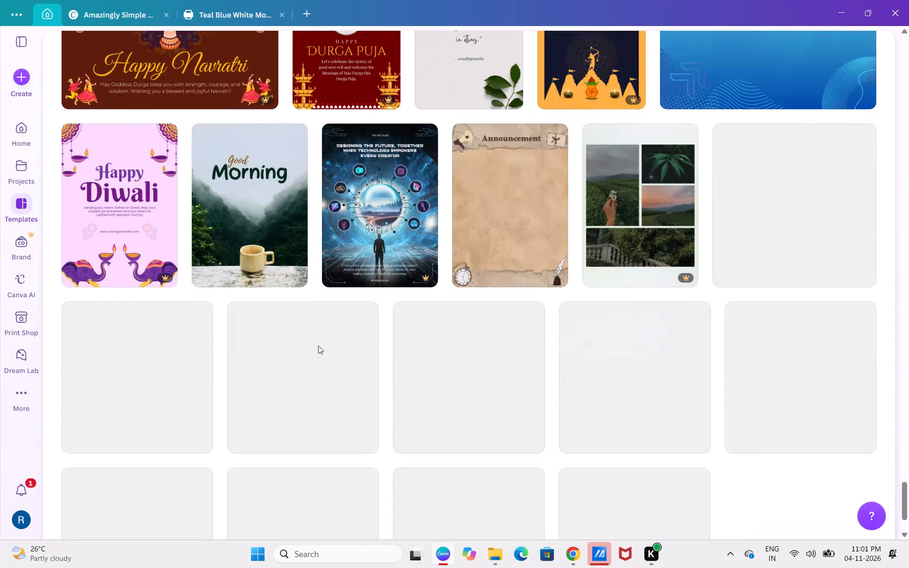
scroll(318, 346, down, 6)
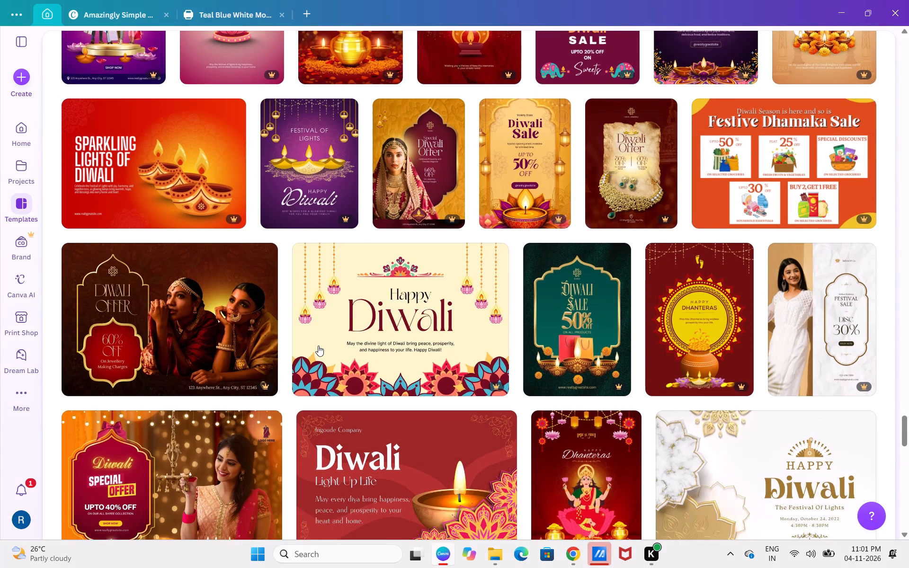
scroll(318, 346, down, 7)
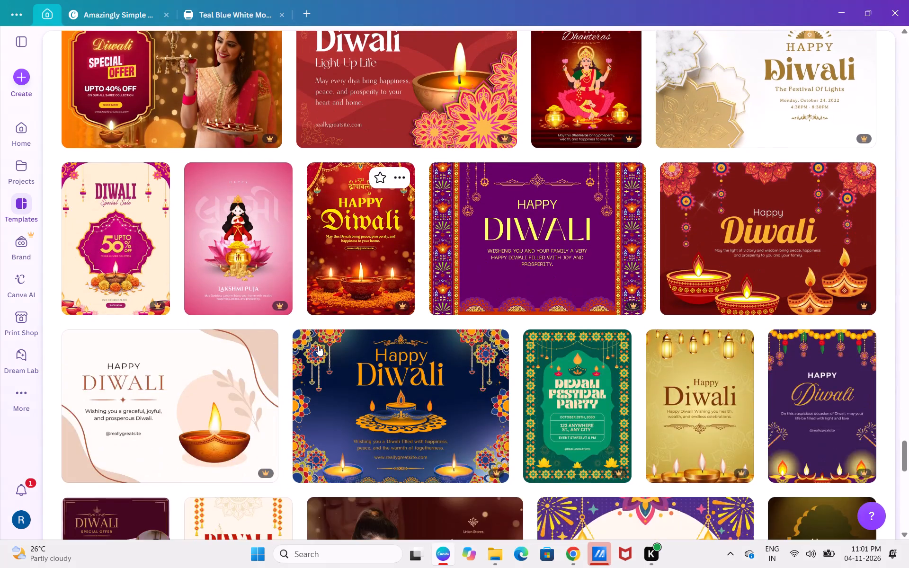
scroll(318, 346, up, 19)
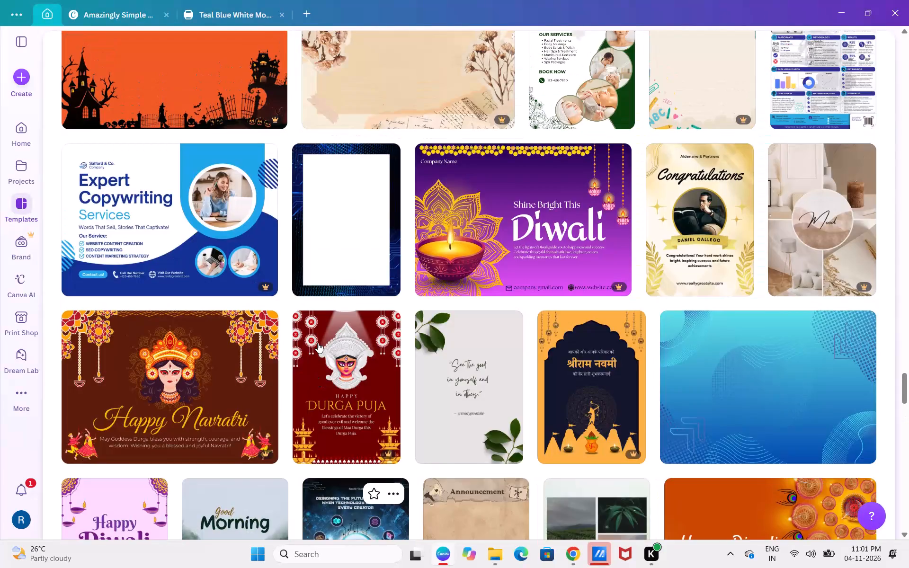
scroll(318, 342, up, 4)
Return to the home page and check the options available for the recent Kolkata travel poster, then dismiss them.
click(27, 134)
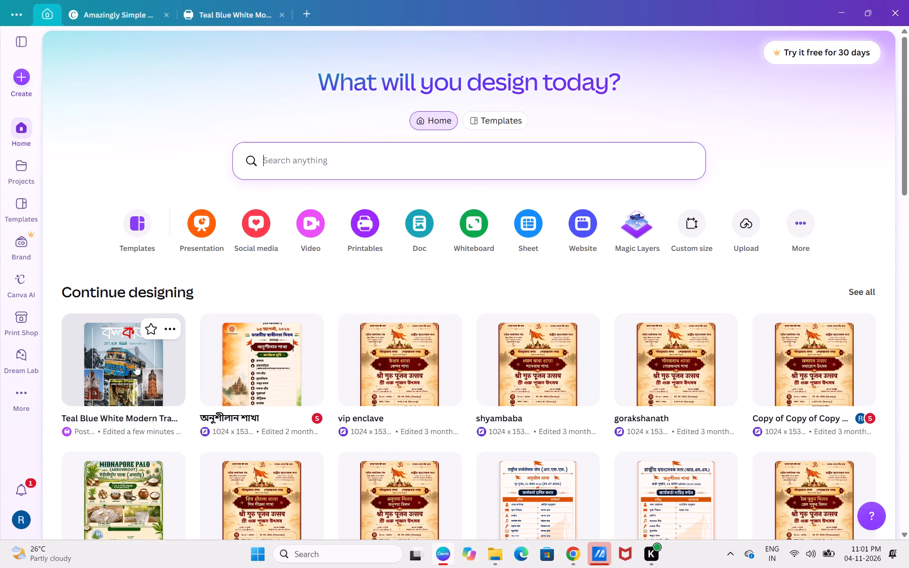
click(167, 327)
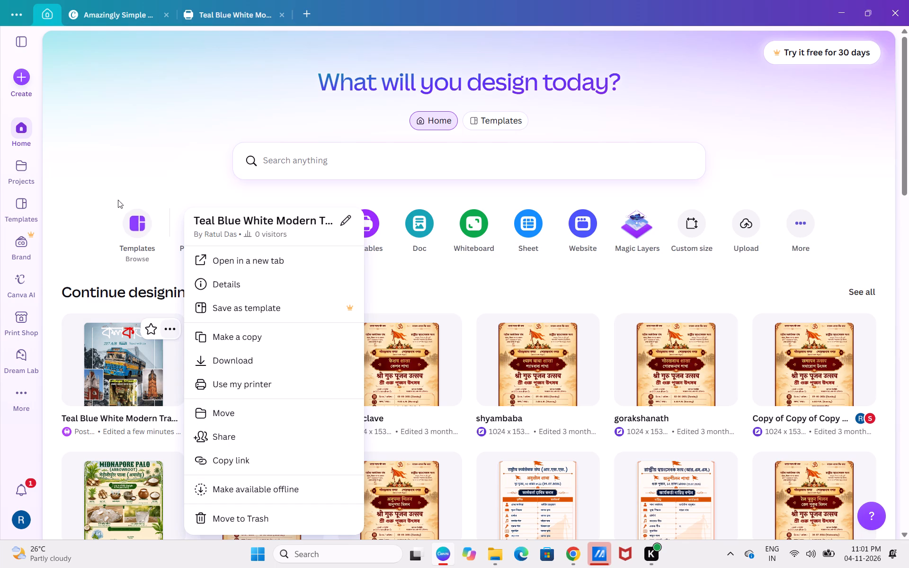
click(105, 182)
Open the template library and look through the Inspired by your designs and Discover Canva collections for travel layout ideas.
click(496, 124)
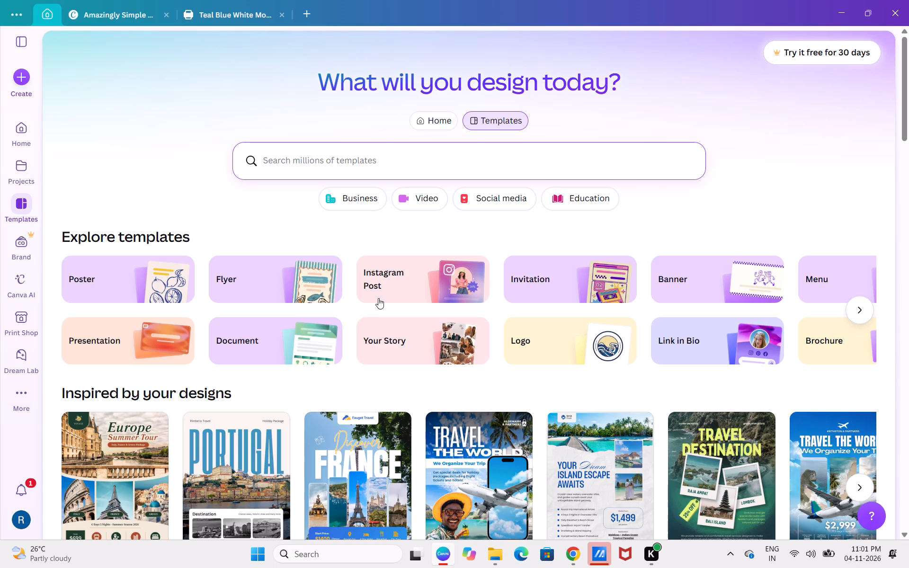
scroll(467, 309, down, 2)
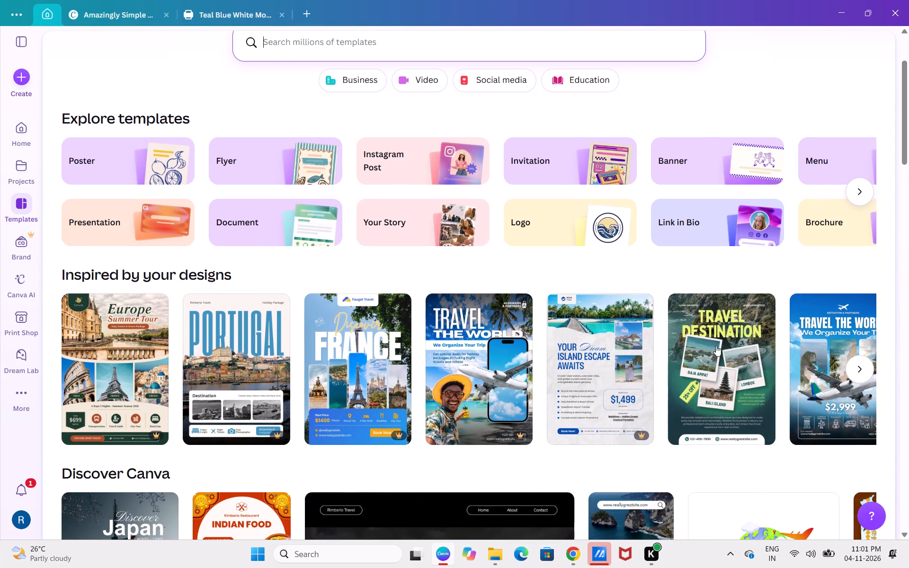
scroll(818, 371, down, 1)
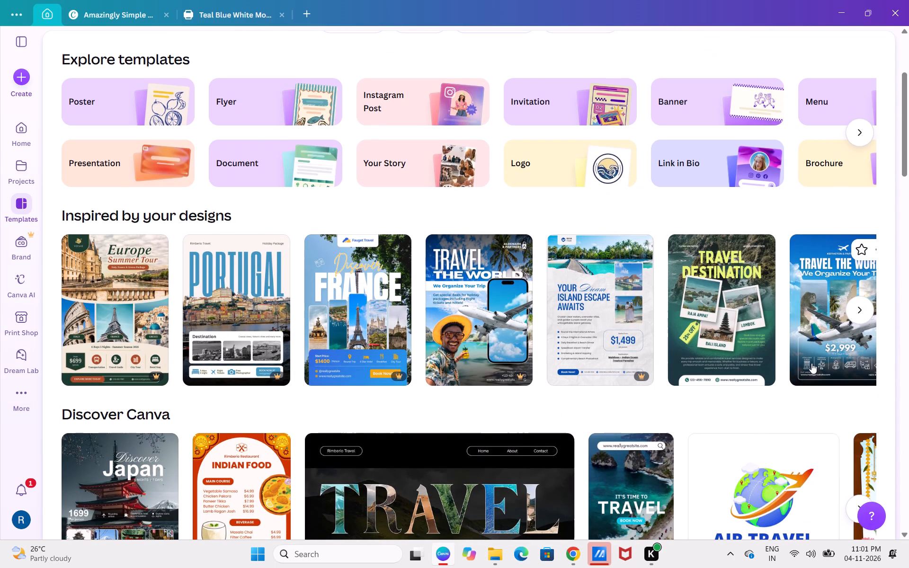
scroll(372, 326, down, 2)
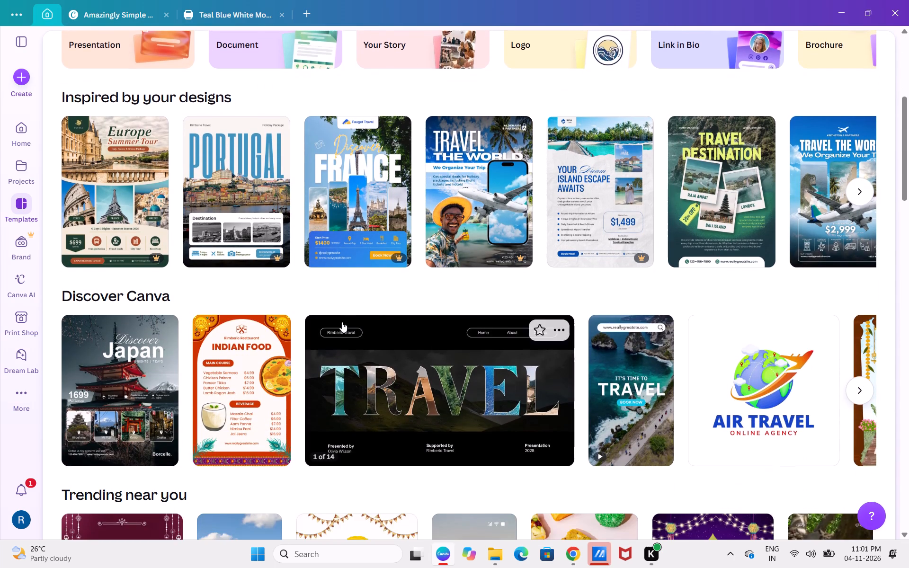
scroll(312, 323, down, 3)
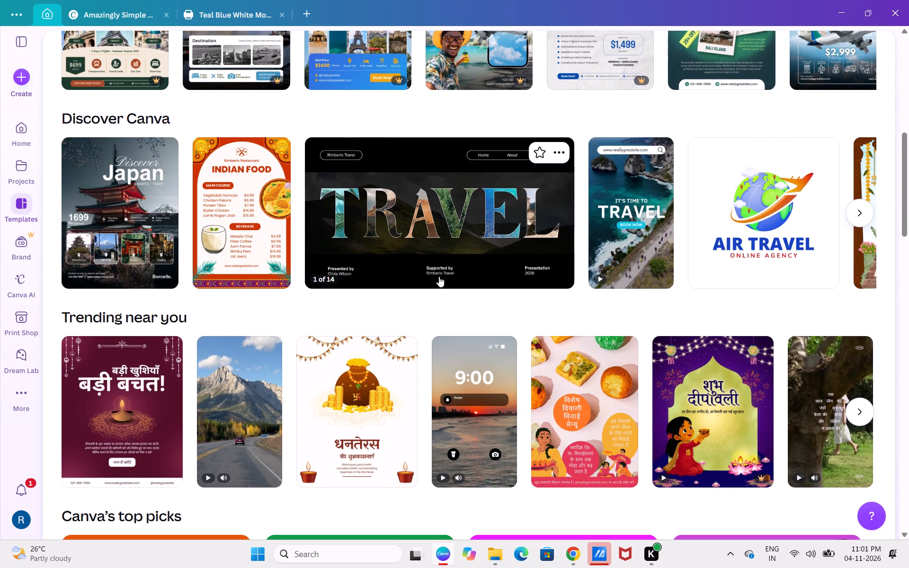
scroll(303, 275, up, 2)
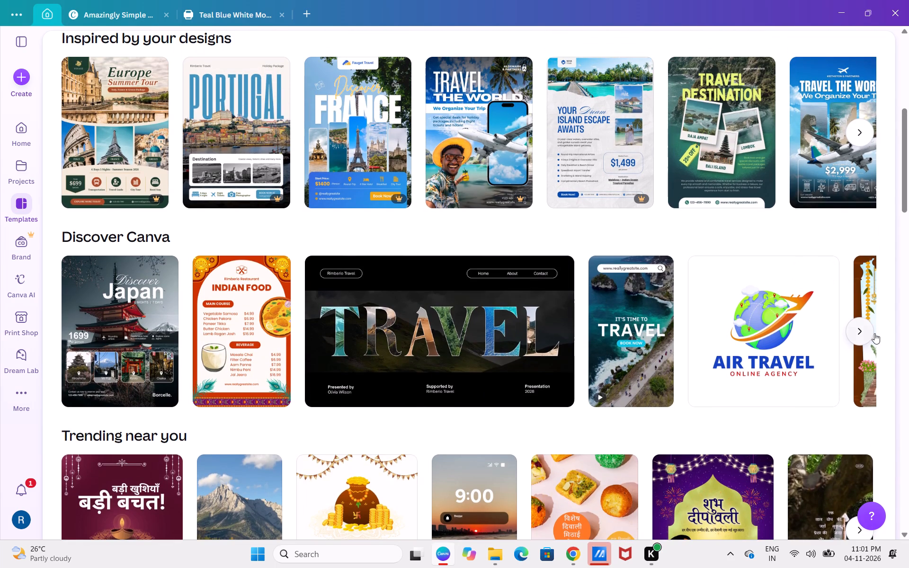
click(852, 328)
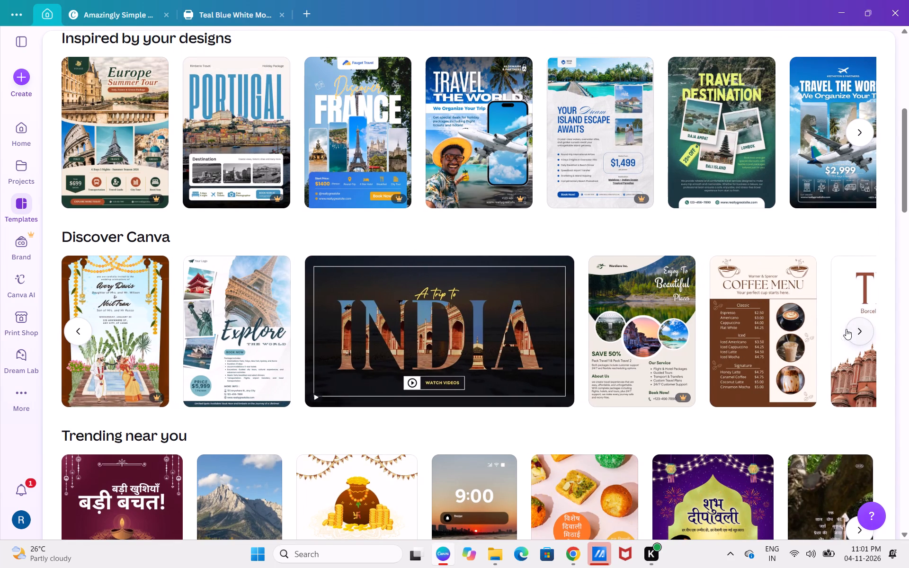
scroll(481, 324, up, 1)
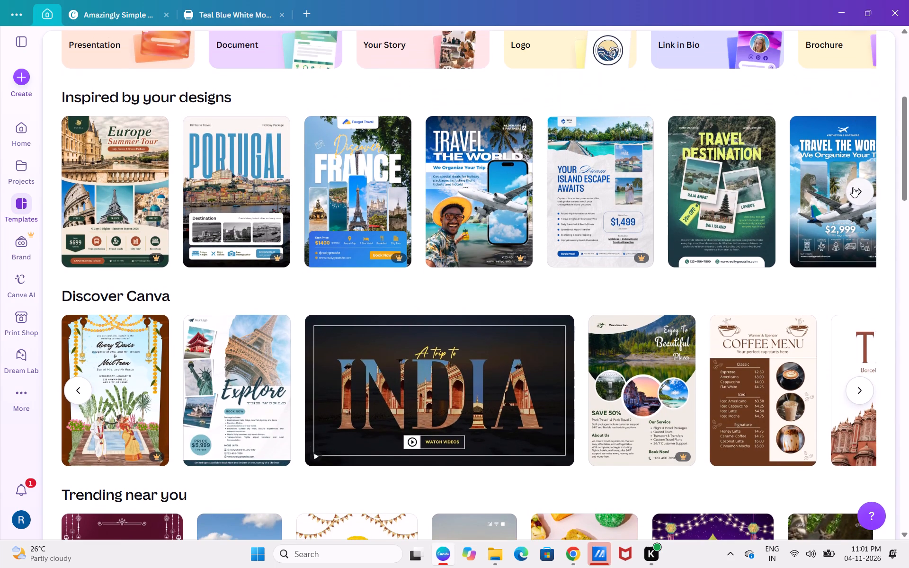
click(853, 187)
click(853, 187)
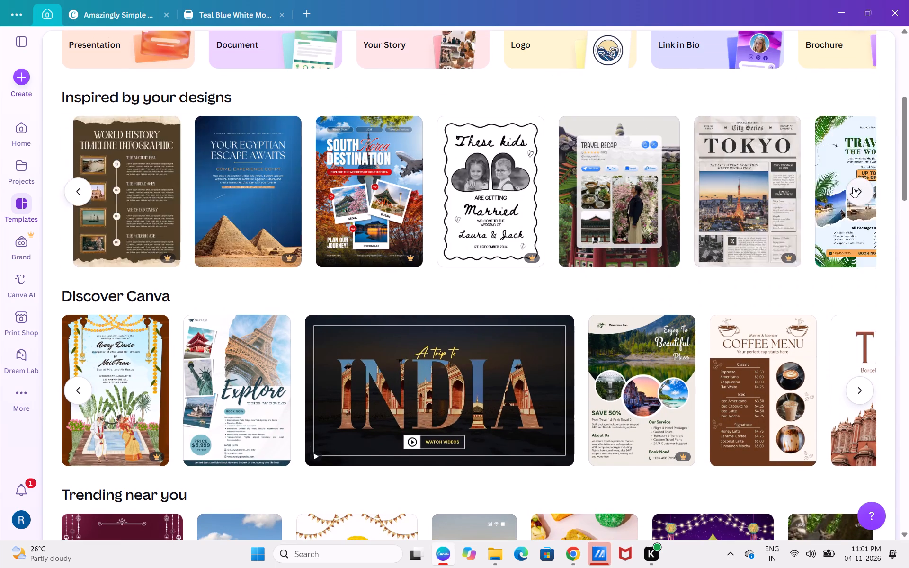
scroll(680, 374, up, 1)
scroll(611, 382, down, 4)
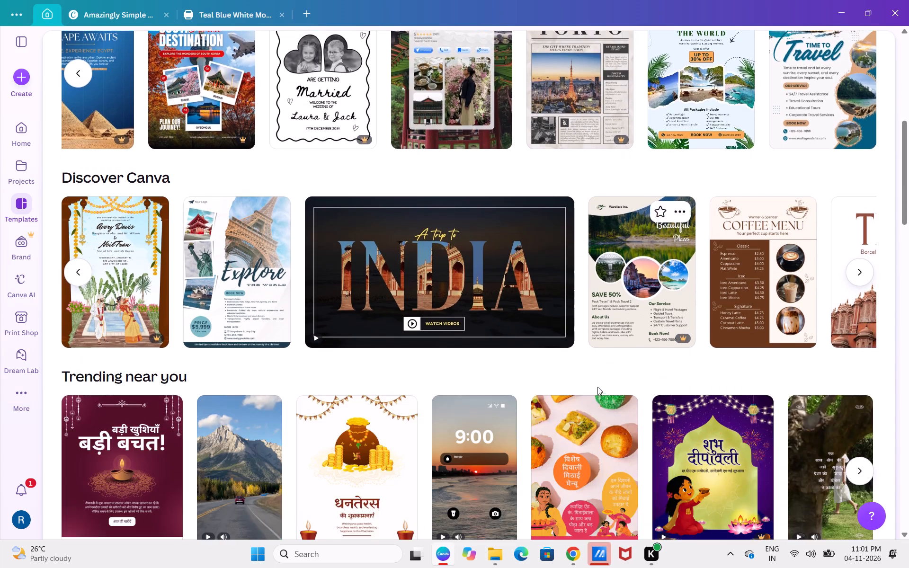
Look through the More templates for you collection, examining its travel agency, itinerary and destination designs for layout ideas.
scroll(597, 387, down, 7)
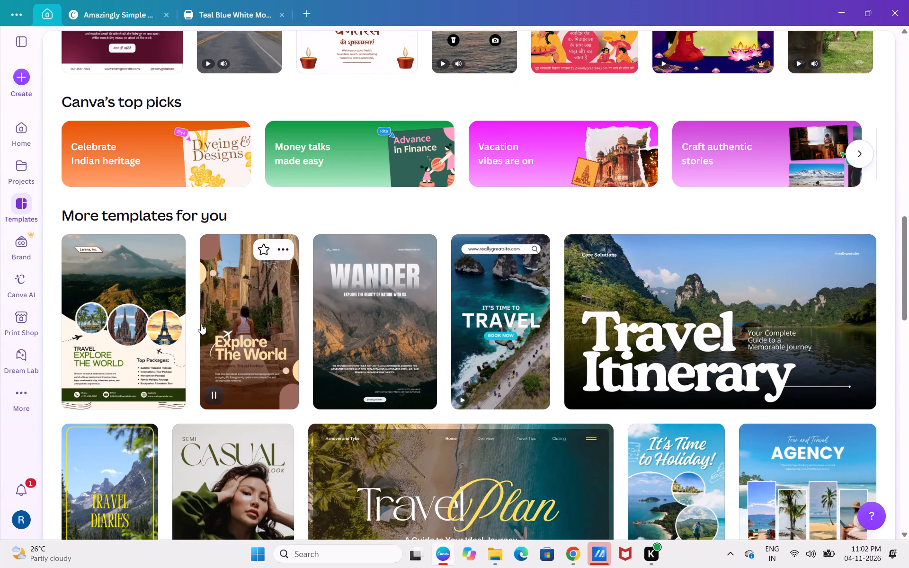
scroll(170, 321, down, 4)
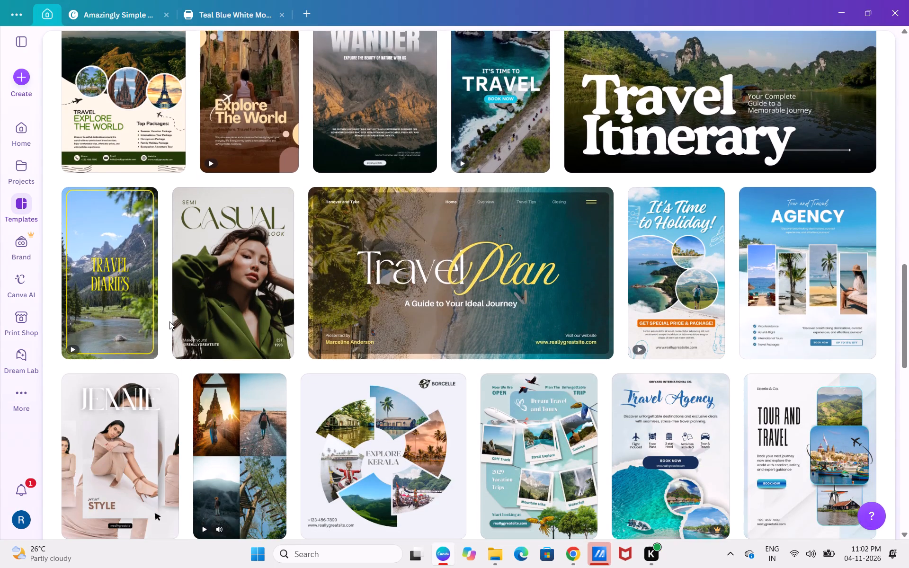
scroll(169, 321, down, 8)
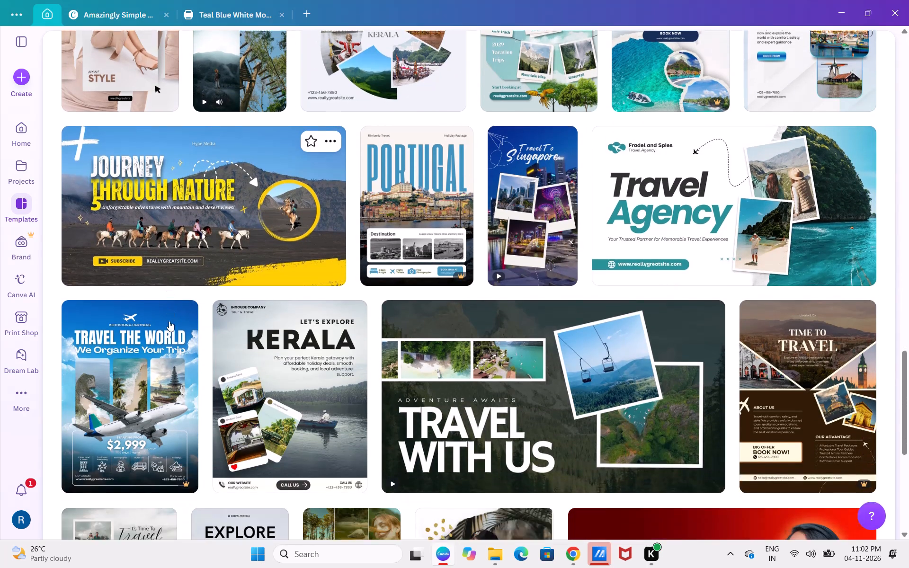
scroll(169, 321, down, 3)
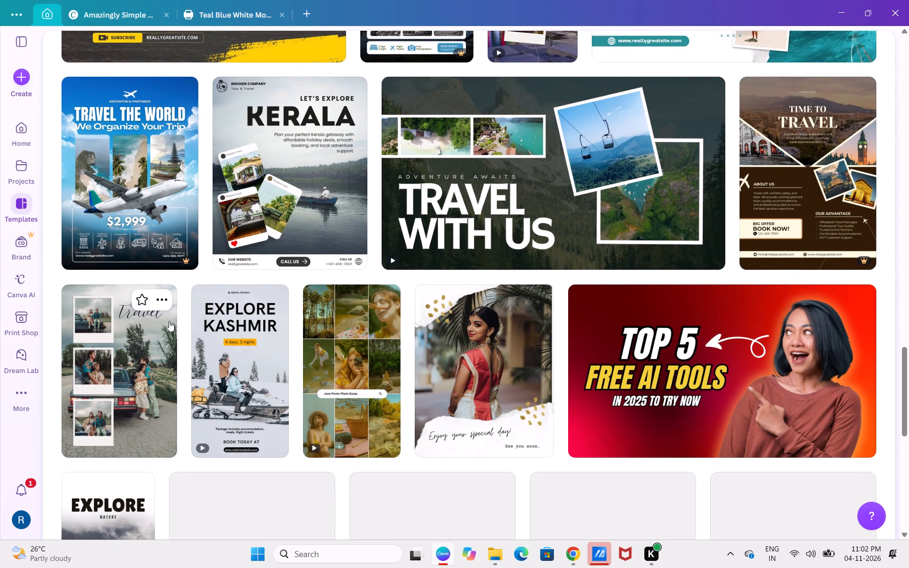
scroll(173, 326, down, 3)
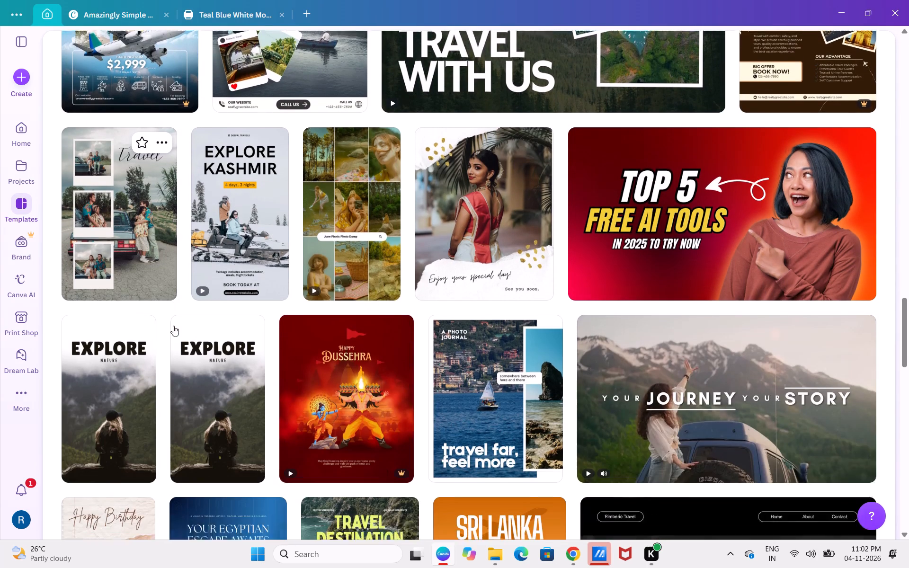
scroll(173, 326, up, 3)
scroll(173, 326, down, 4)
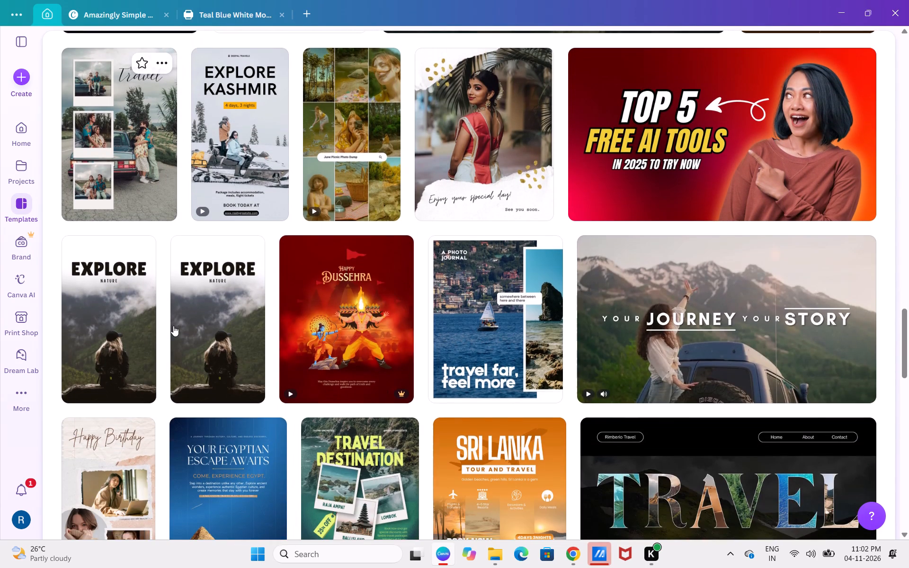
scroll(173, 326, down, 4)
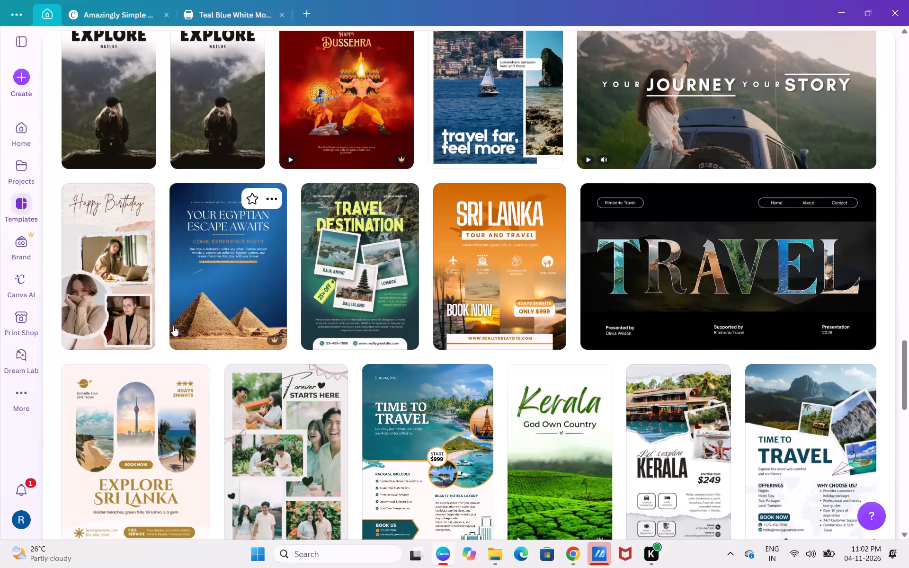
scroll(173, 326, down, 3)
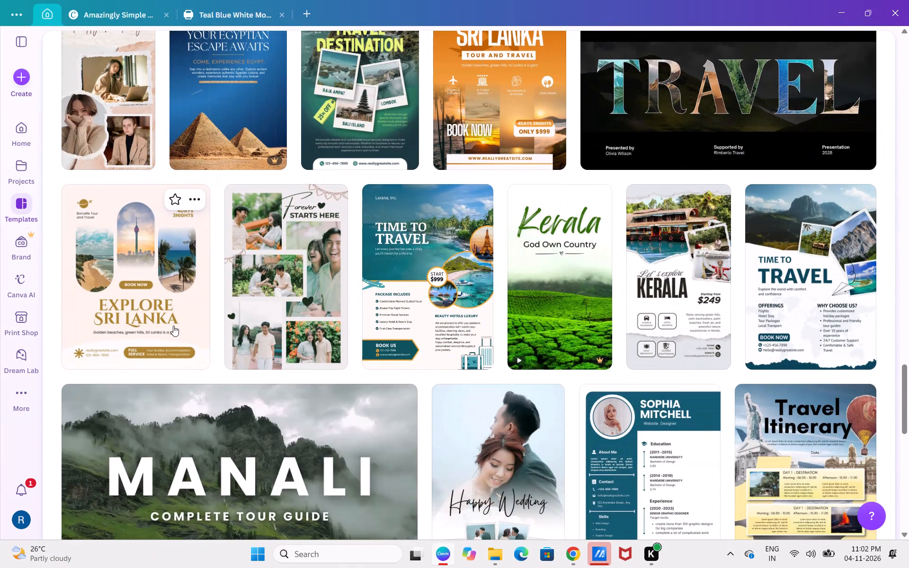
scroll(173, 326, down, 5)
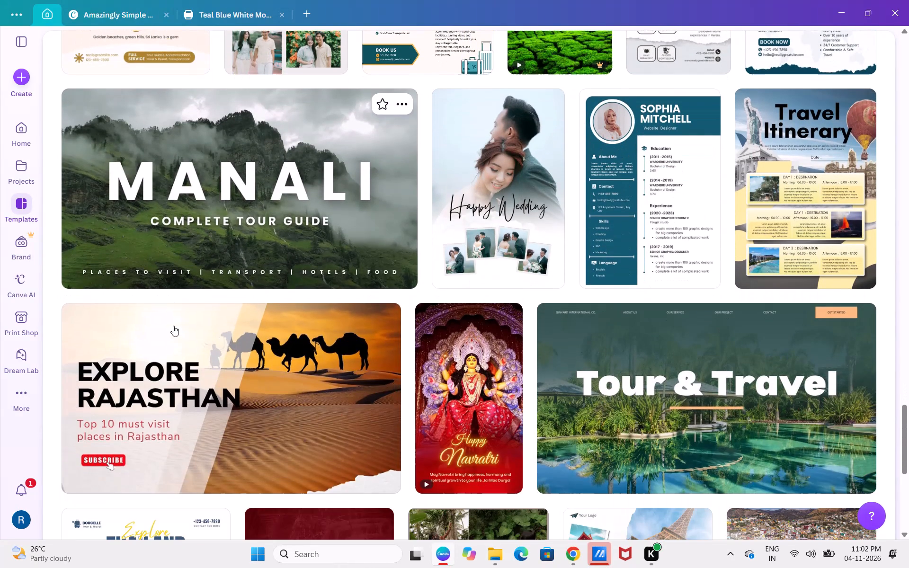
Look further through the More templates for you collection, examining its tour, destination, travel agency and itinerary designs for layout ideas.
scroll(173, 326, down, 6)
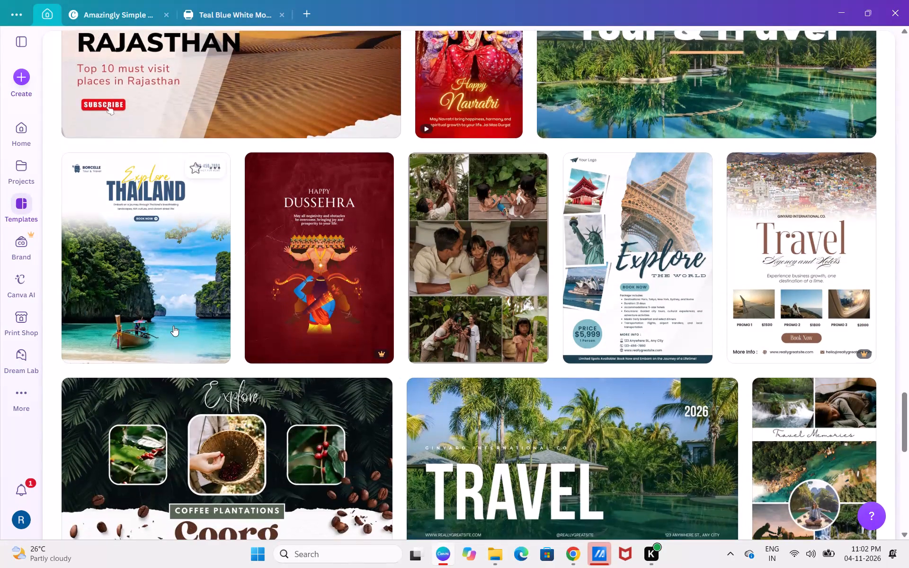
scroll(173, 326, down, 2)
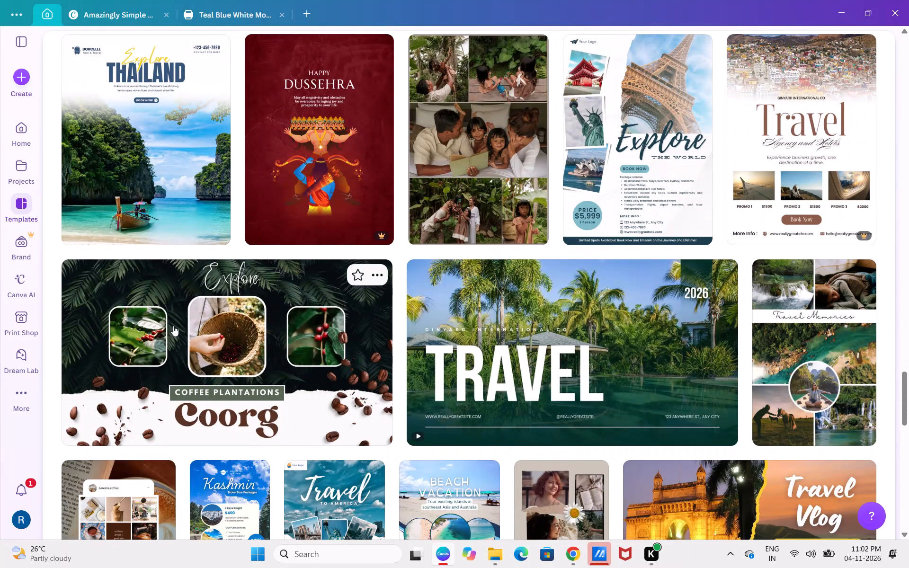
scroll(173, 326, up, 2)
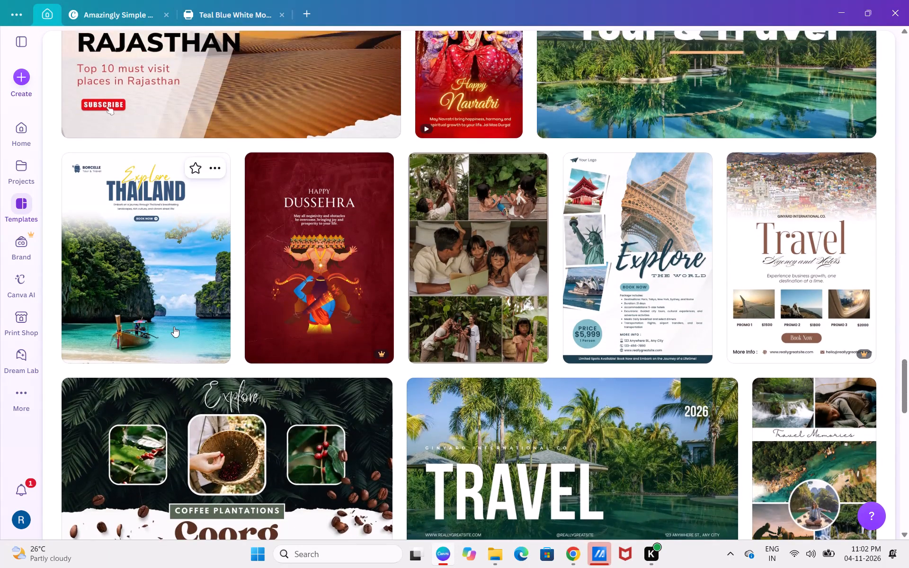
scroll(174, 327, down, 6)
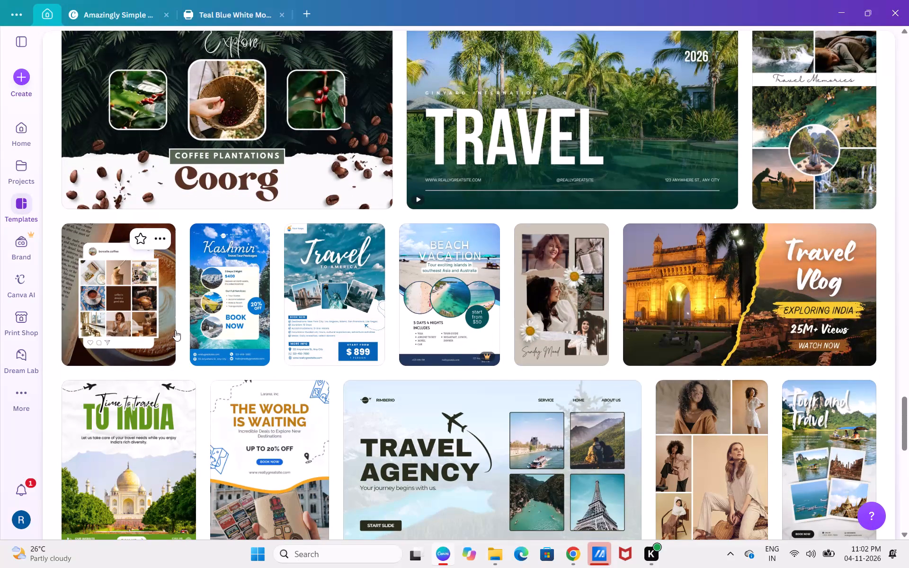
scroll(175, 330, down, 3)
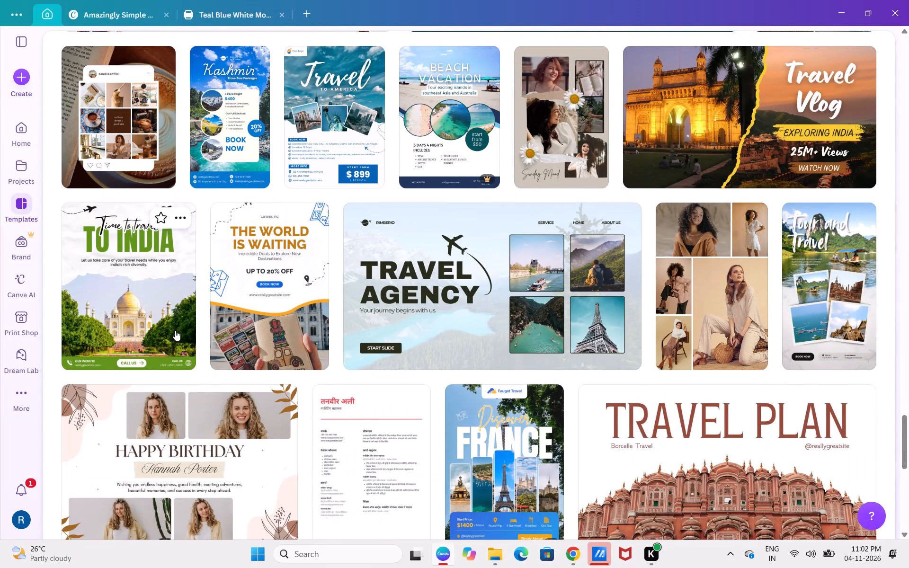
scroll(175, 330, down, 3)
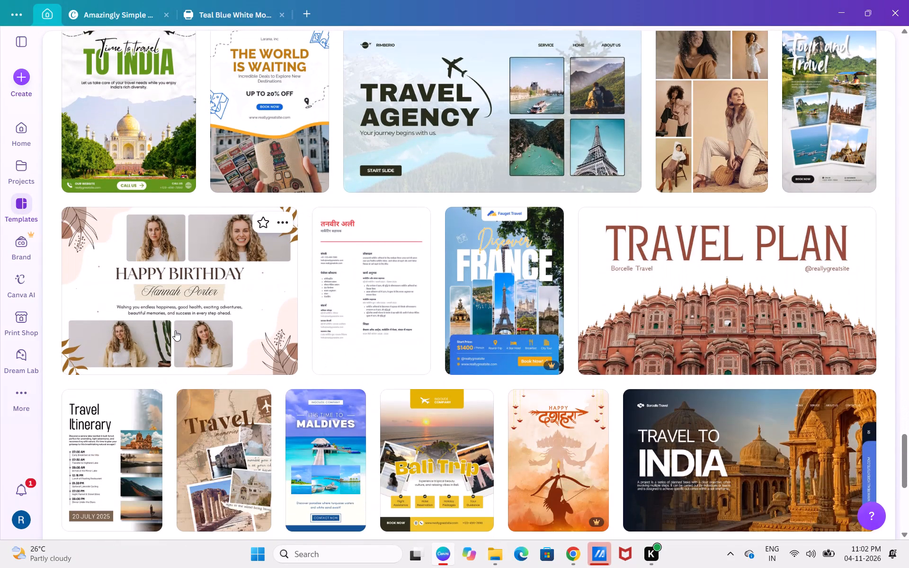
Go back to the green Time to travel to India poster with the Taj Mahal photo and open its preview.
scroll(175, 331, up, 1)
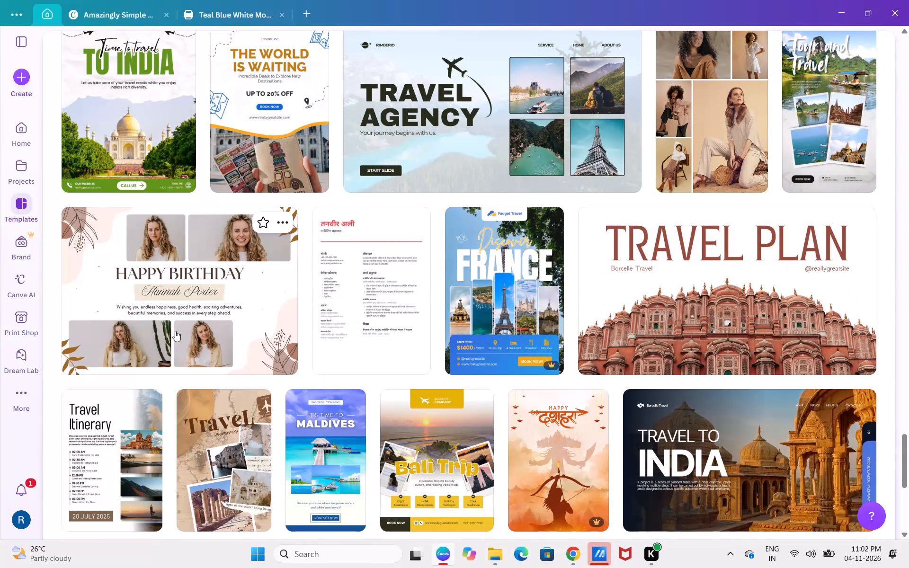
scroll(175, 331, up, 1)
click(156, 280)
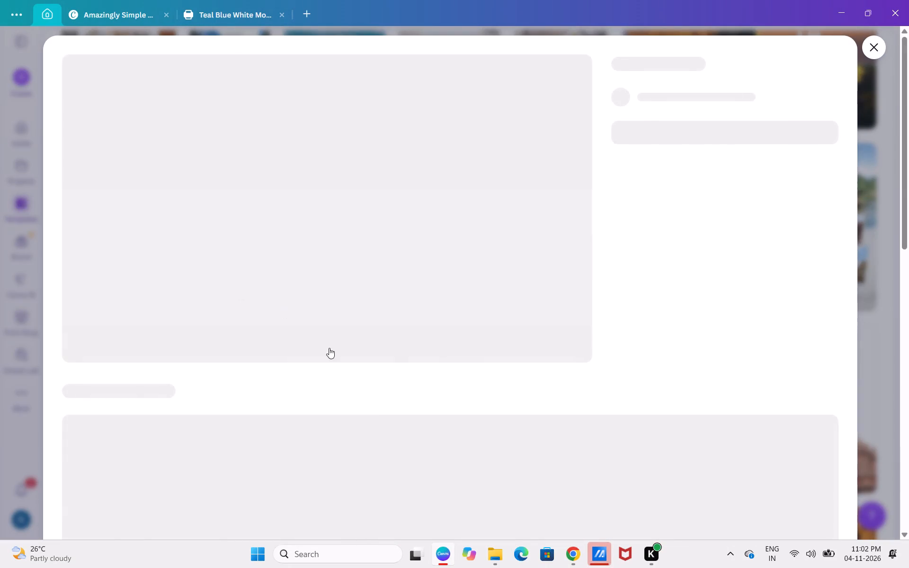
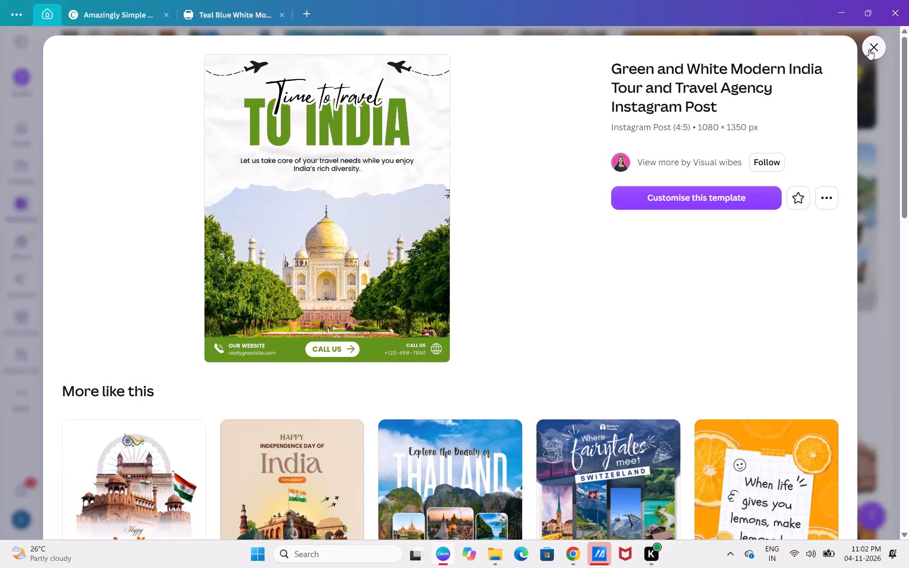
Open the Green and White Modern India Tour and Travel Agency Instagram Post template for customisation.
click(732, 198)
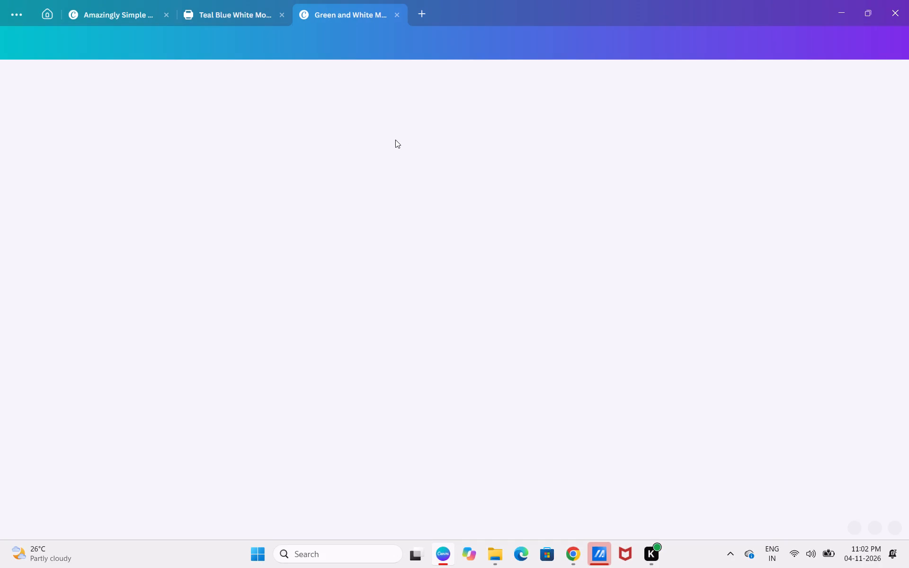
click(352, 129)
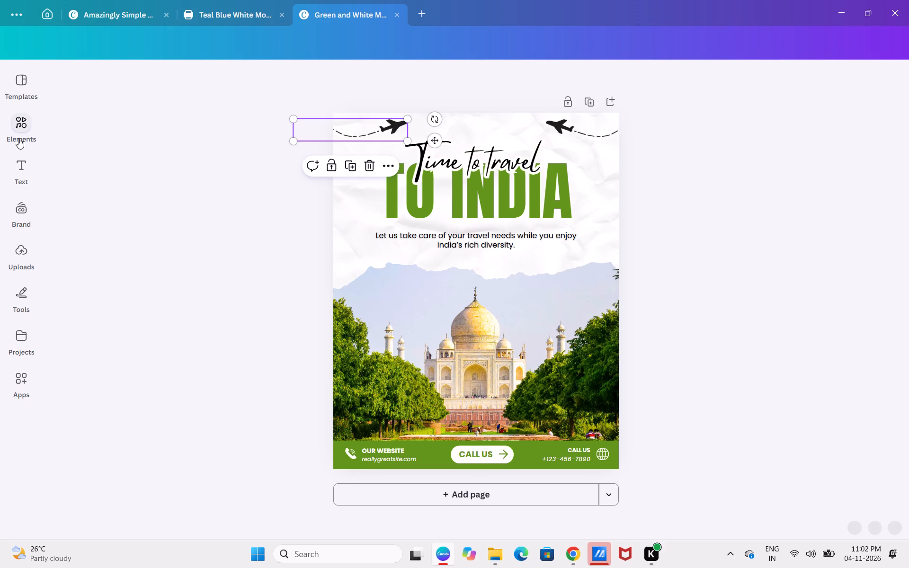
Open the elements library to look for graphics for the India travel design.
click(18, 138)
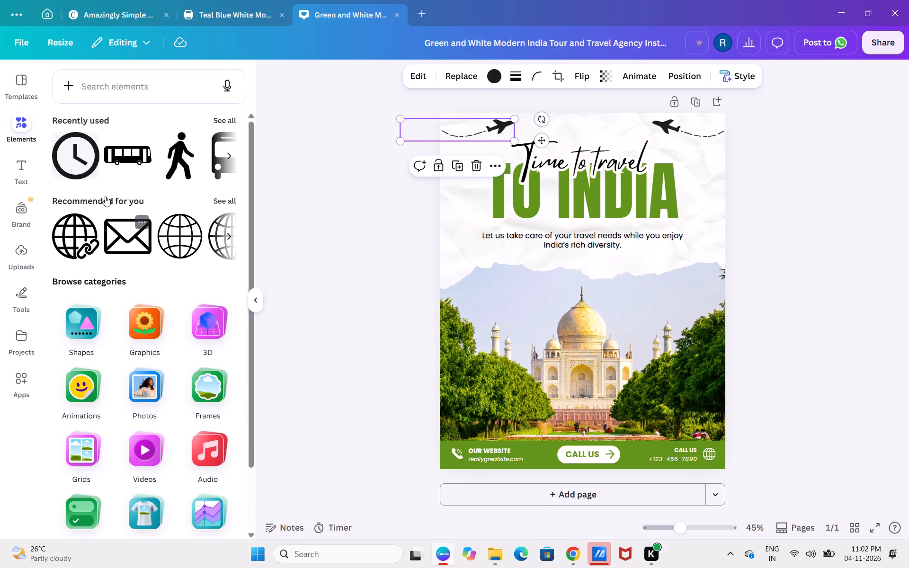
Look through the recently used and recommended graphics available for the India tour design.
click(228, 155)
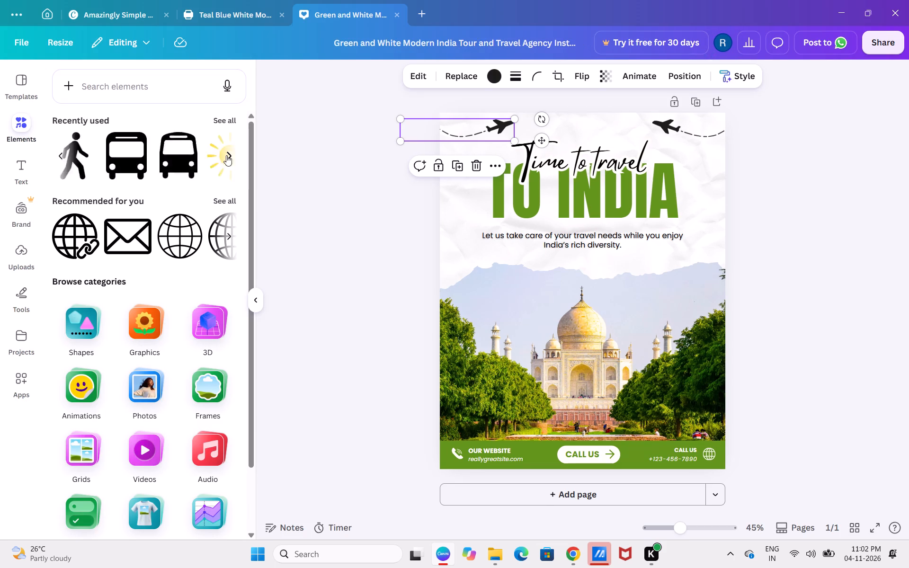
click(229, 237)
click(229, 237)
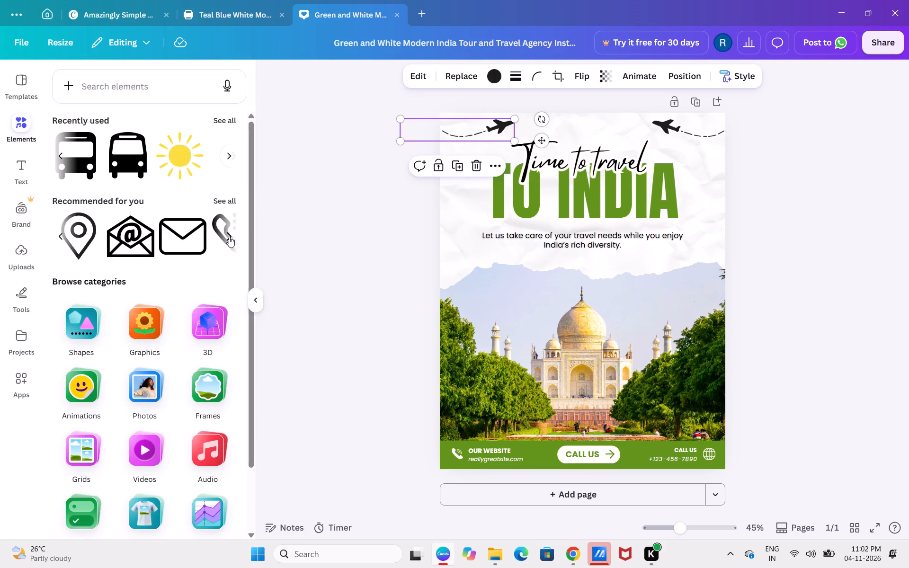
click(229, 237)
click(226, 117)
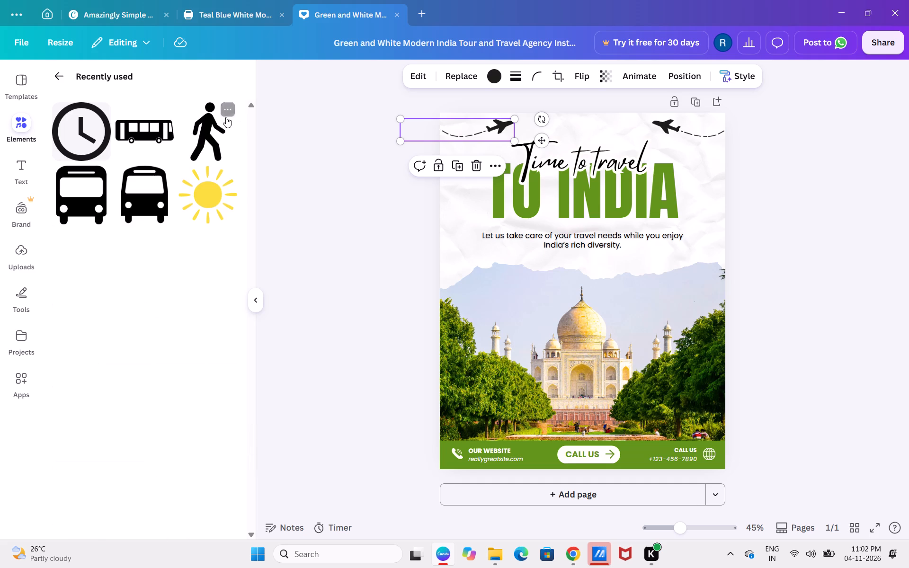
click(354, 233)
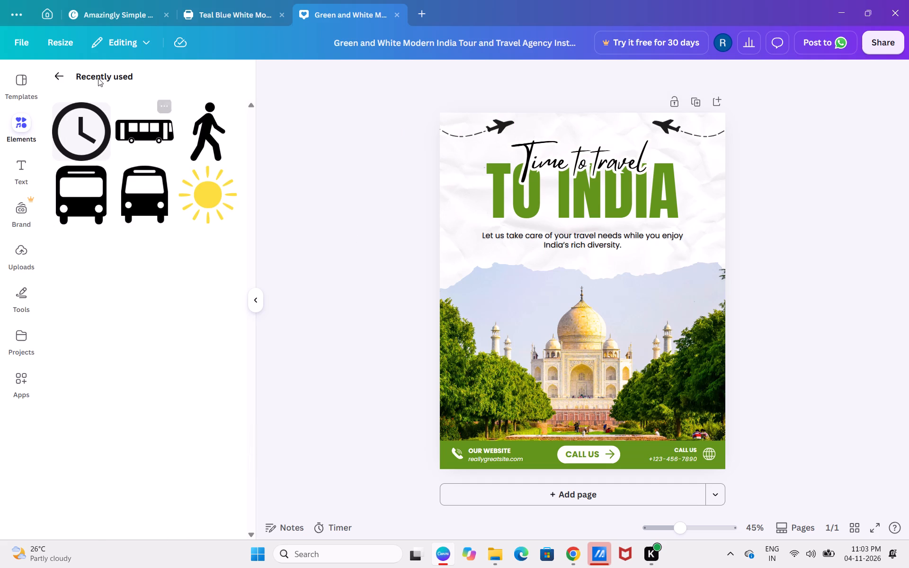
click(60, 76)
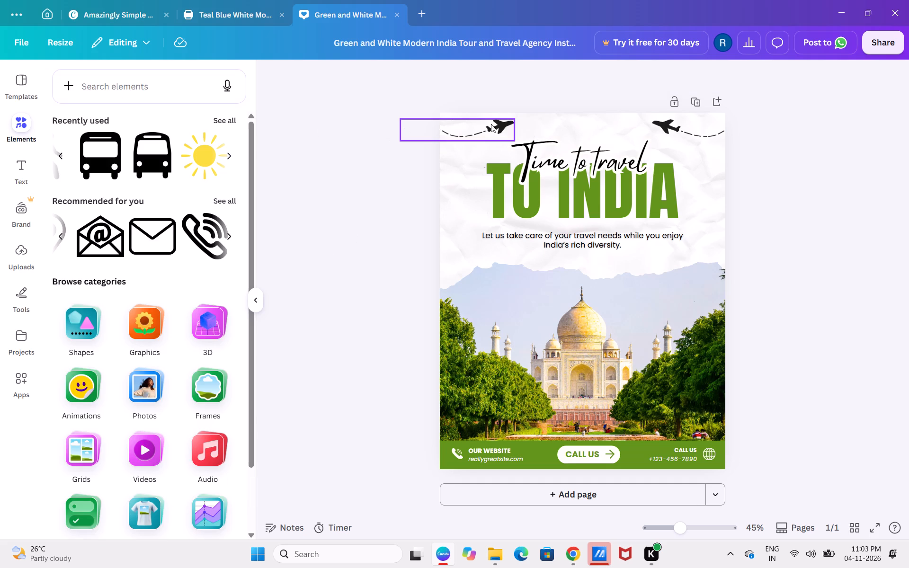
Examine the comment, editing and element timing options for the airplane graphic at the India tour design's upper-left corner.
click(499, 124)
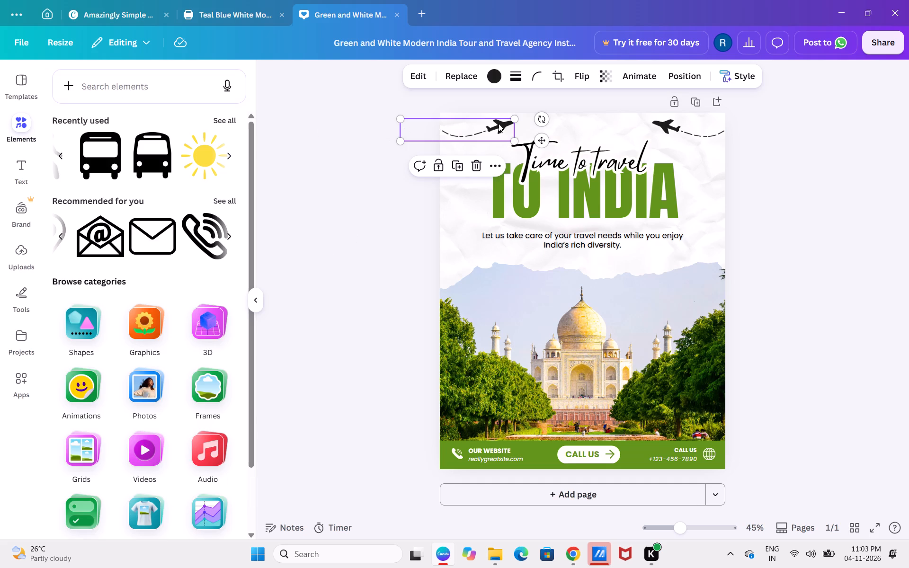
click(498, 162)
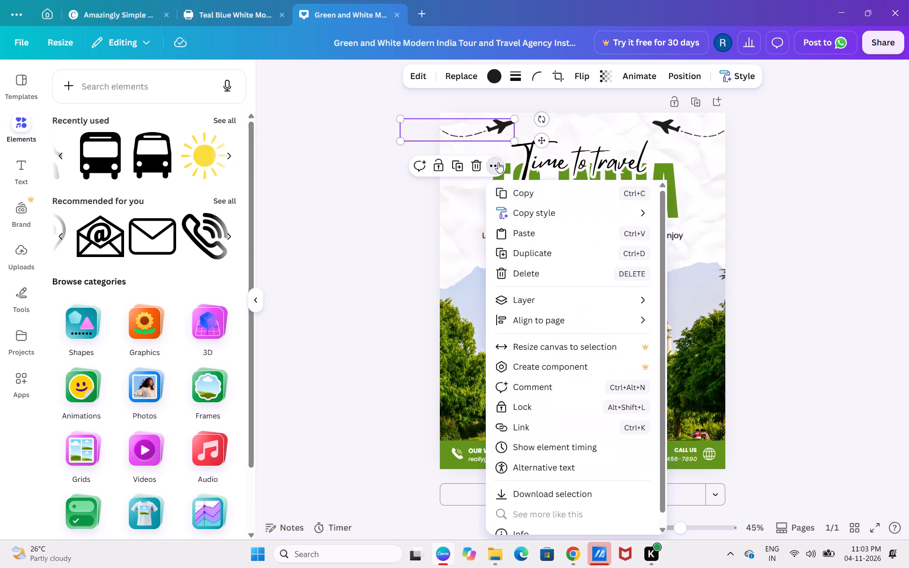
click(419, 166)
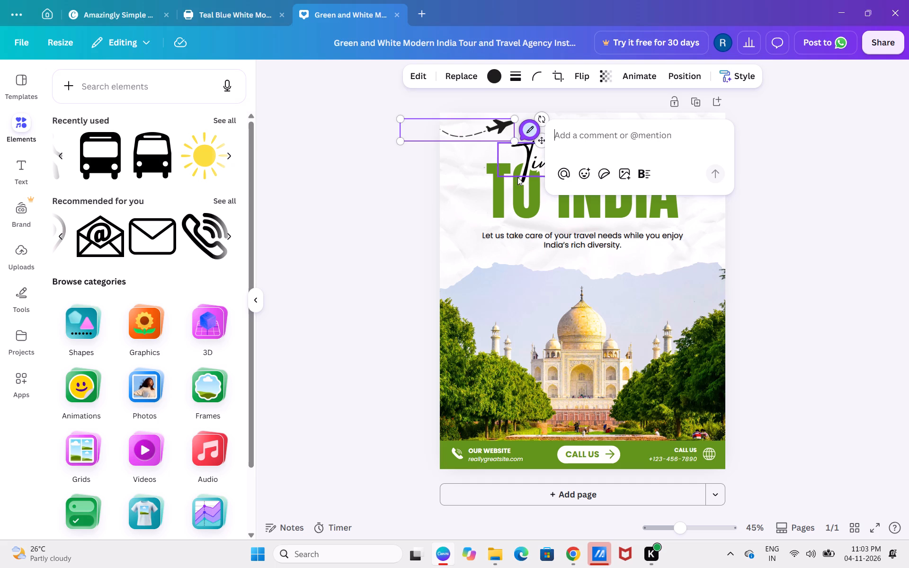
click(372, 175)
click(485, 126)
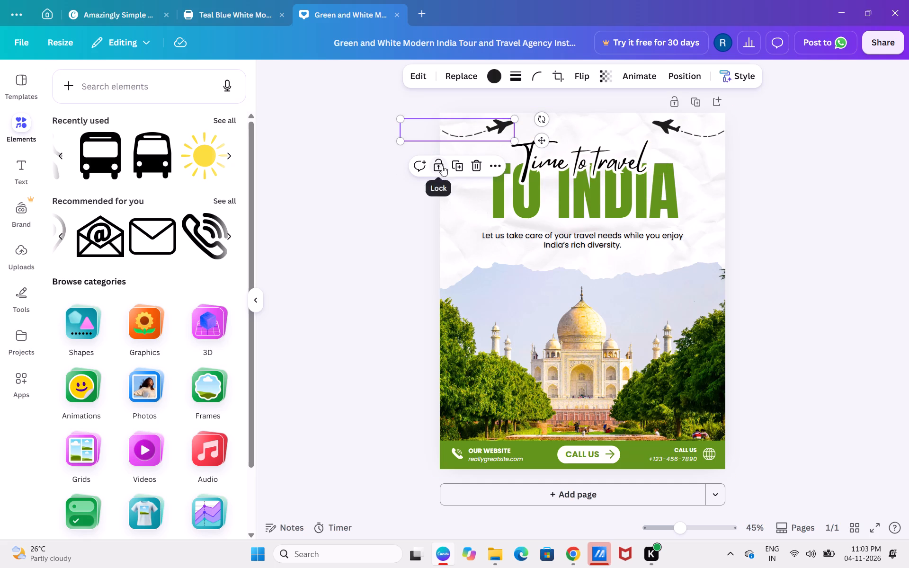
click(490, 162)
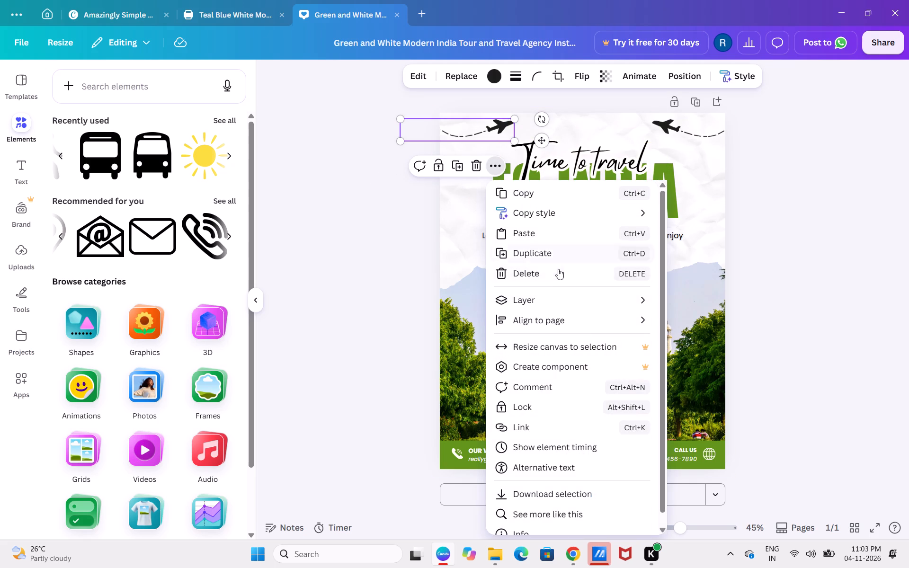
scroll(565, 275, down, 4)
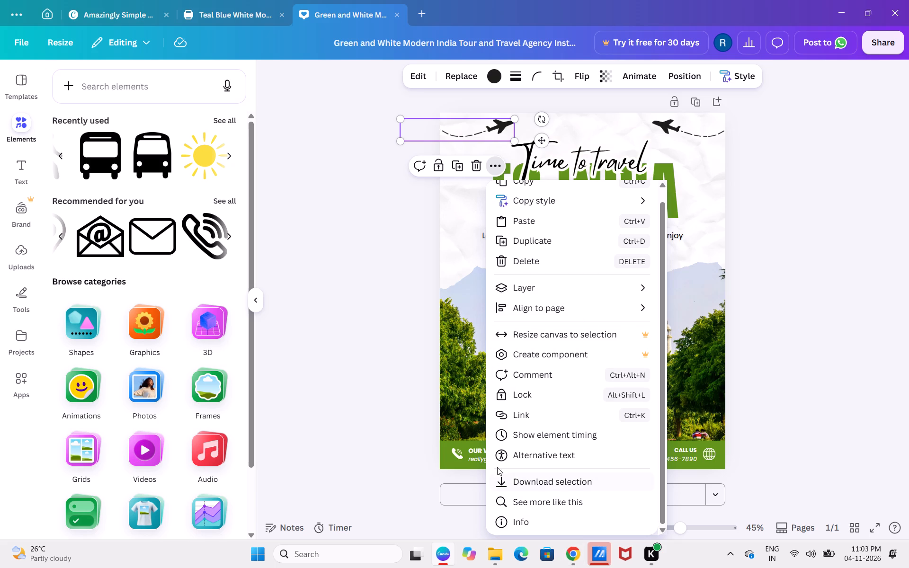
click(524, 435)
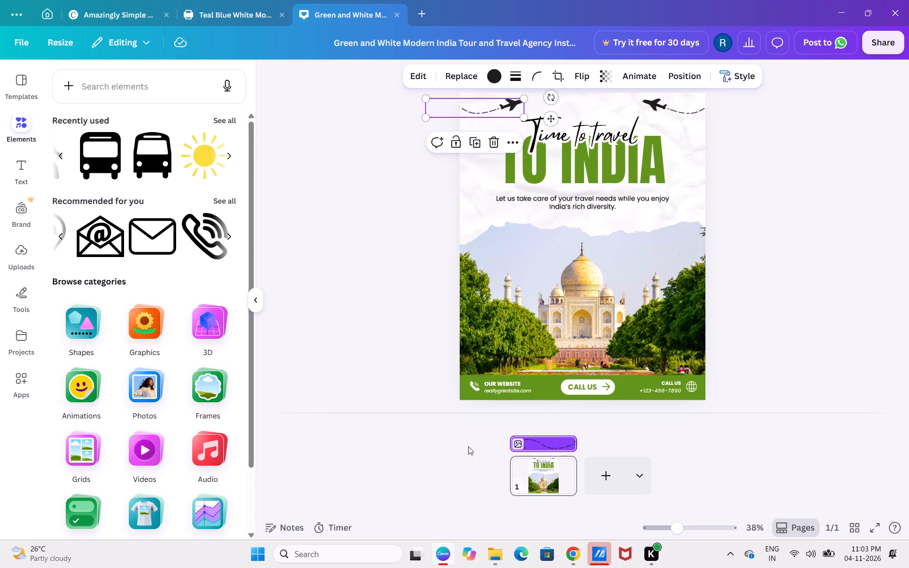
click(448, 429)
Close the India tour design and save the Kolkata travel poster.
click(398, 18)
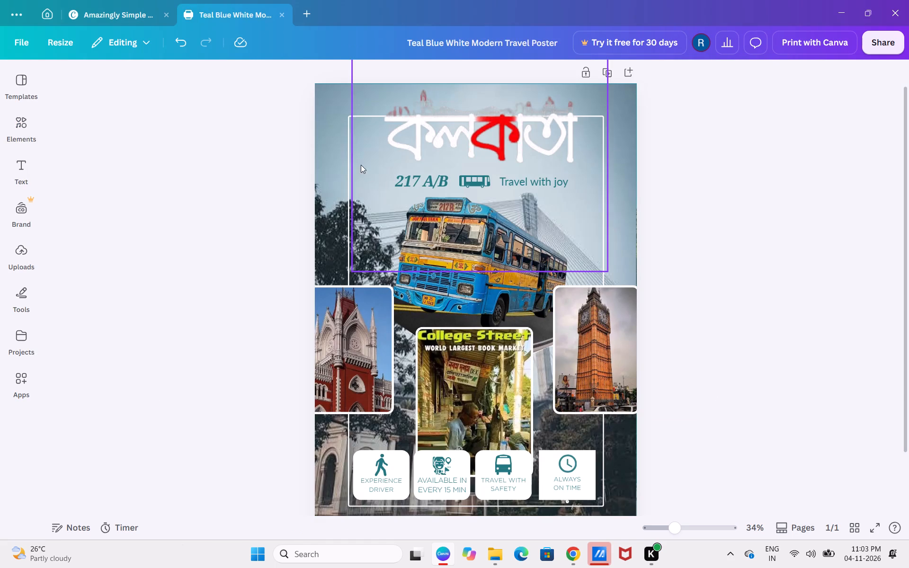
click(712, 171)
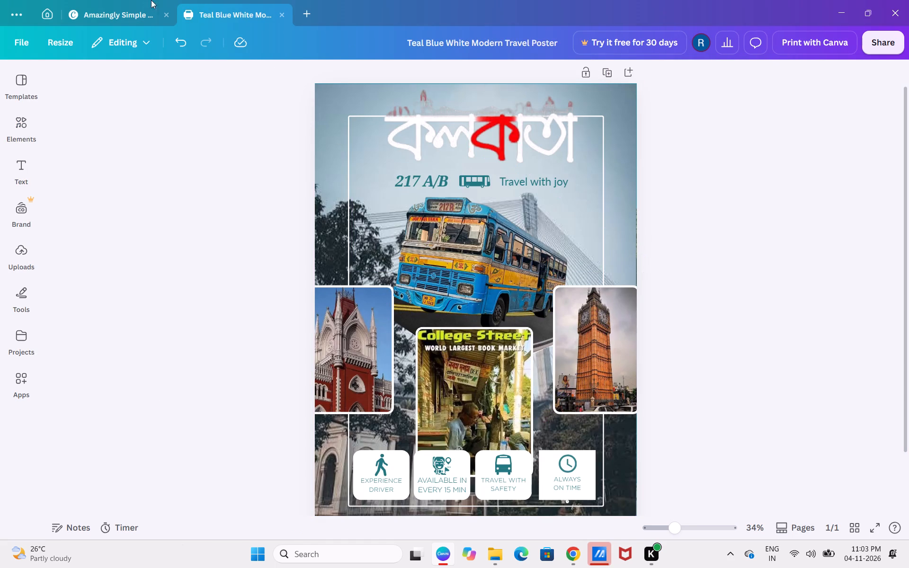
key(ctrl+s)
Dismiss the India tour template preview and return to the home page with the recent designs.
click(51, 1)
click(50, 12)
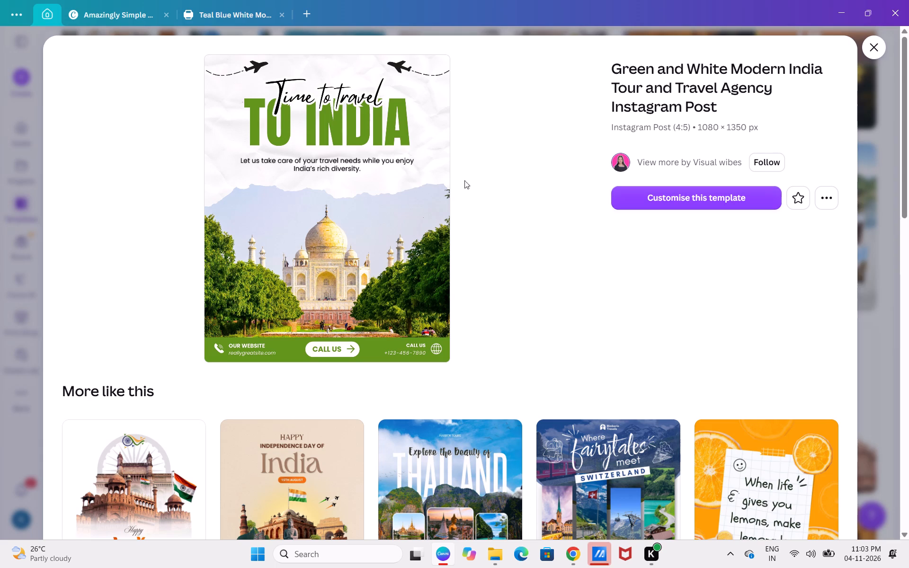
click(884, 45)
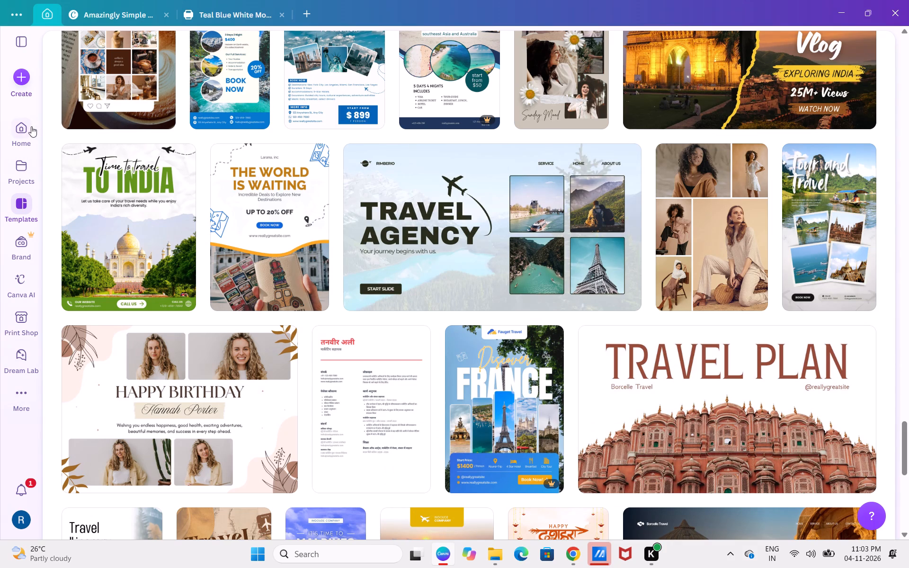
drag(31, 126, 24, 131)
click(23, 131)
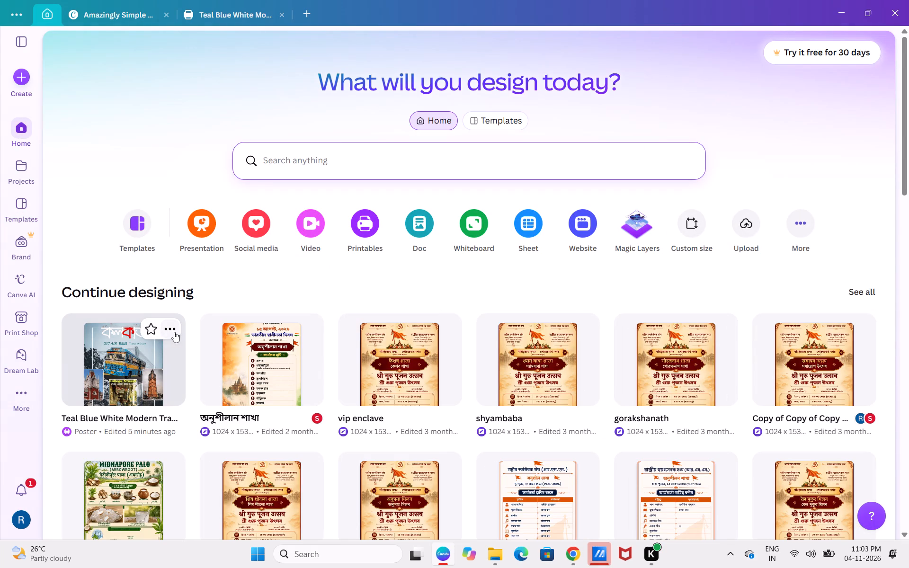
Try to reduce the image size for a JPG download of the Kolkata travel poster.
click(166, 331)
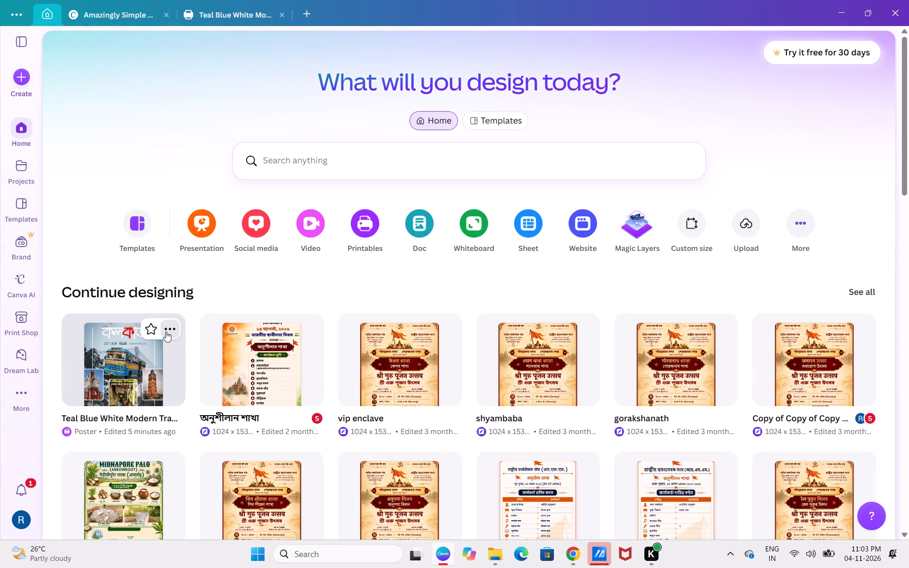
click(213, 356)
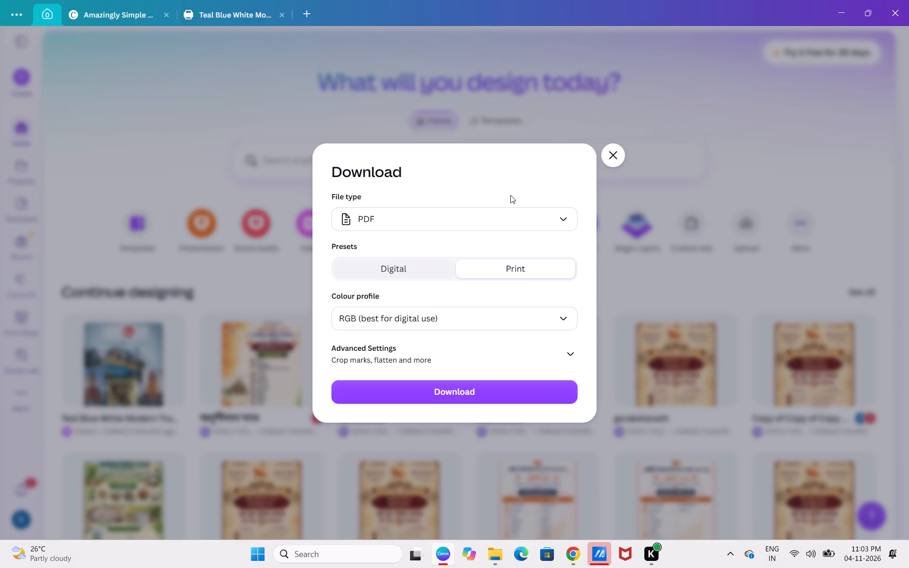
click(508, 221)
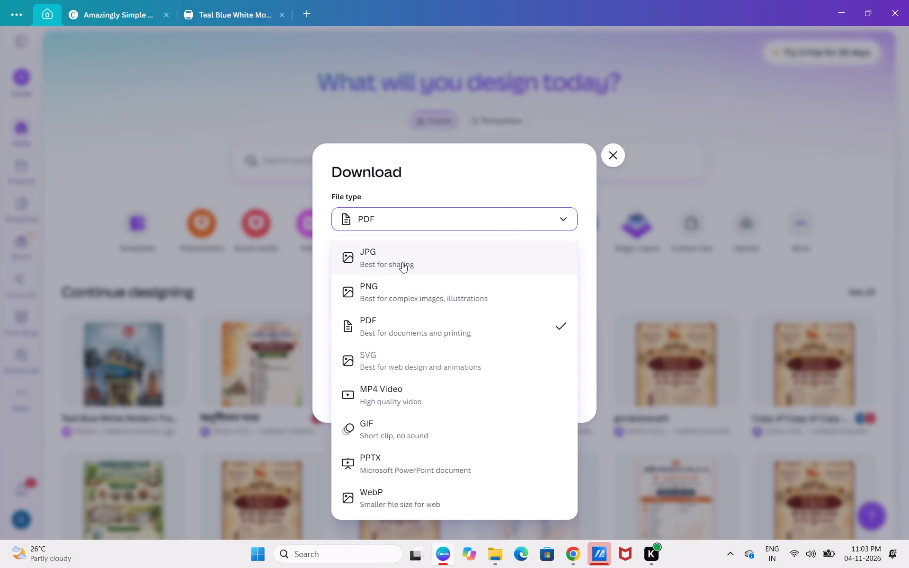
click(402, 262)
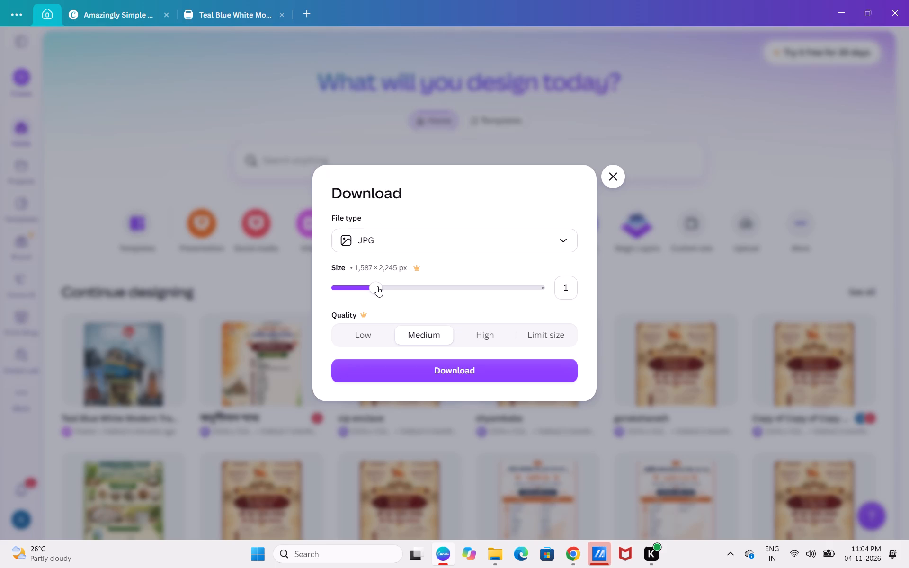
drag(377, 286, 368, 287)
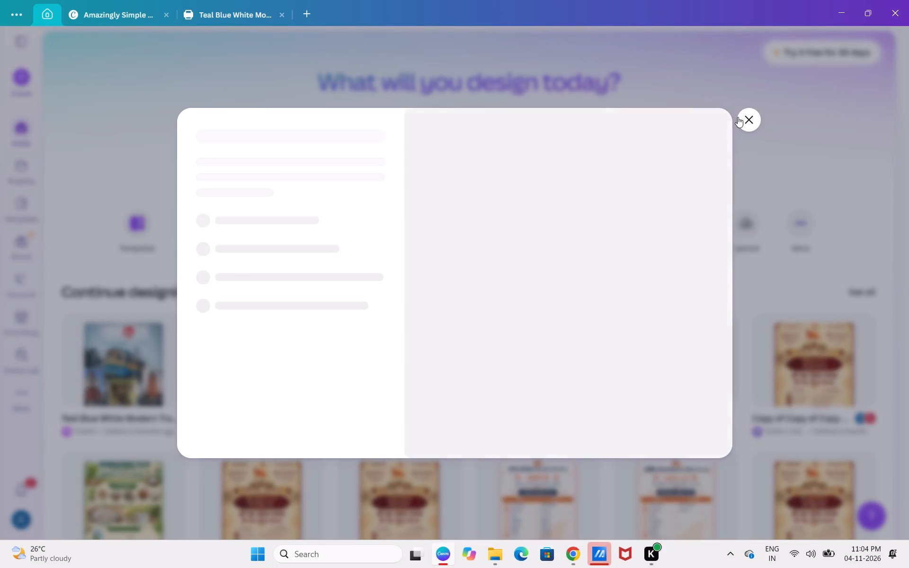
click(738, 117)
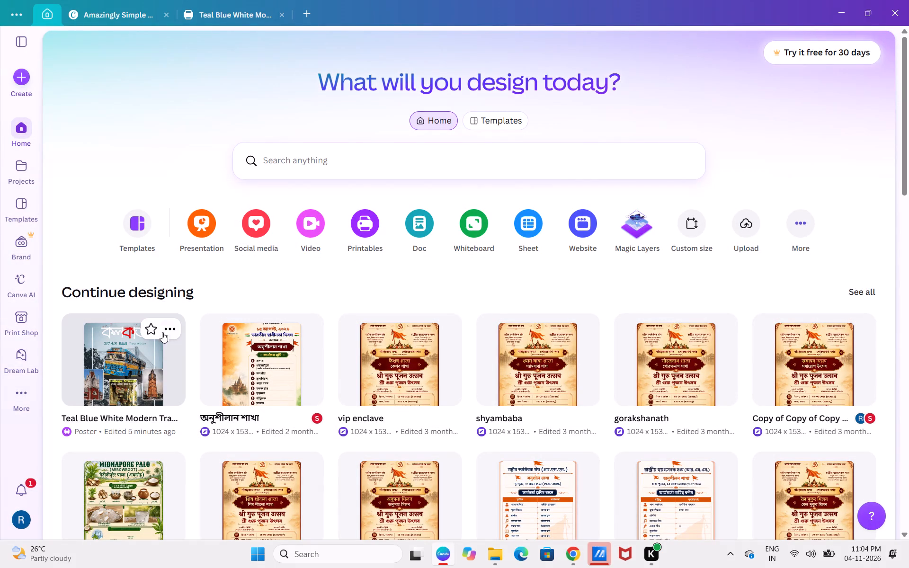
Download the Kolkata travel poster as a JPG and save it in the Downloads folder as Bus Poster.
click(163, 328)
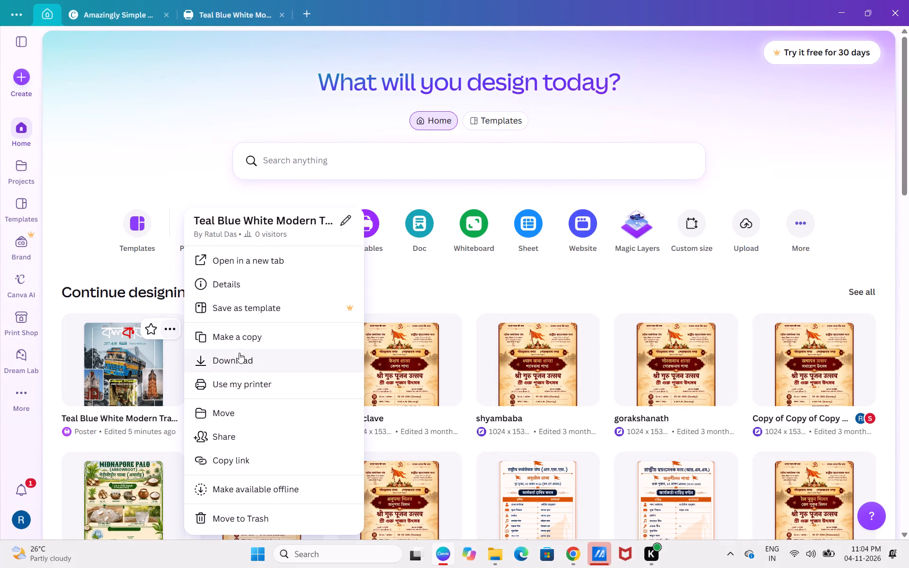
click(239, 356)
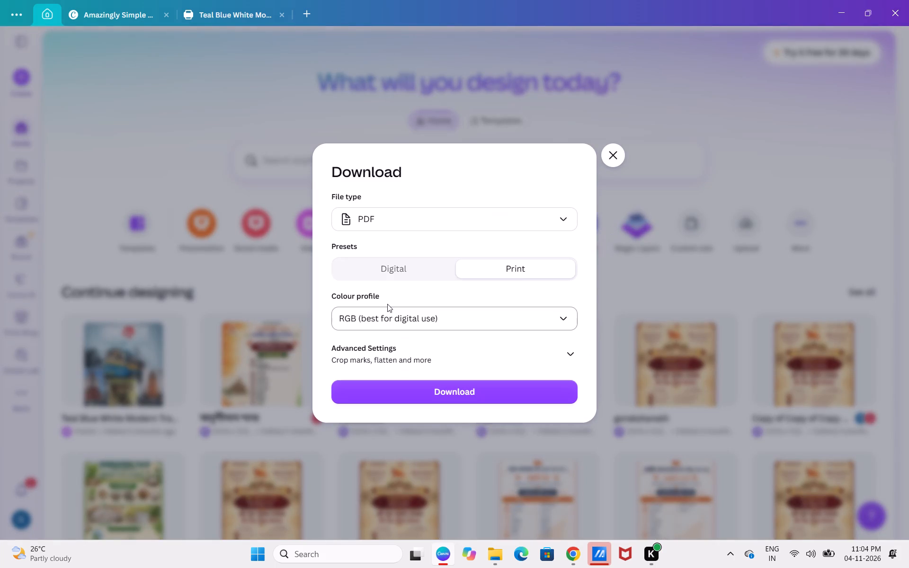
click(426, 216)
click(384, 257)
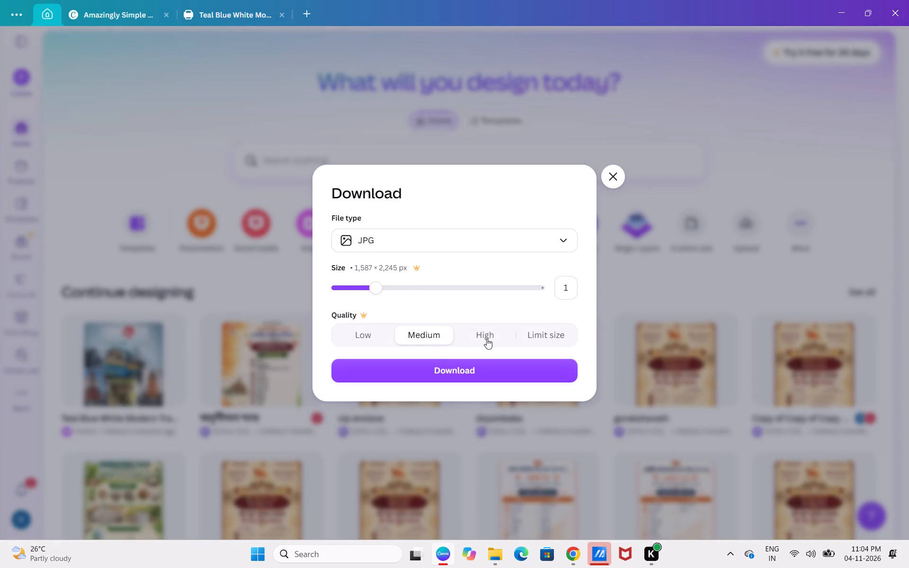
click(422, 364)
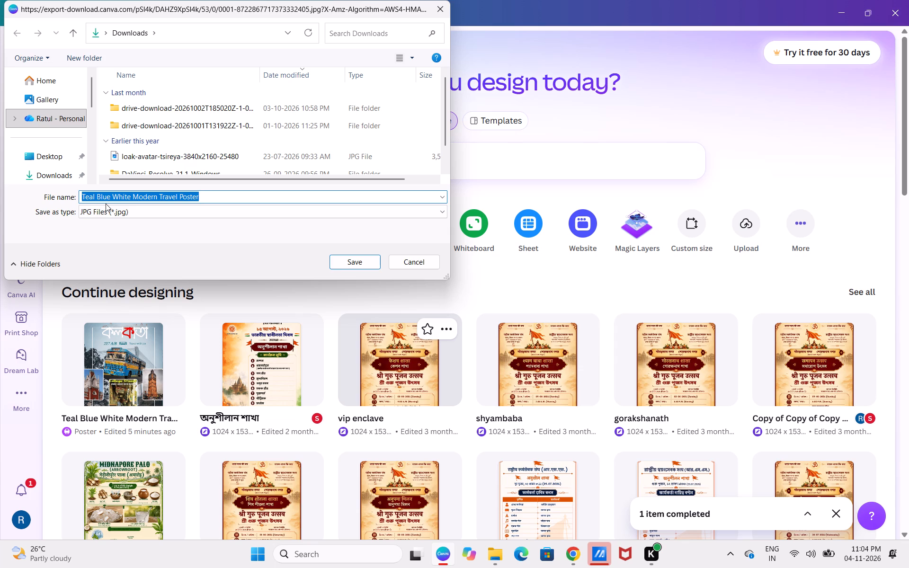
text(Bus)
key(space)
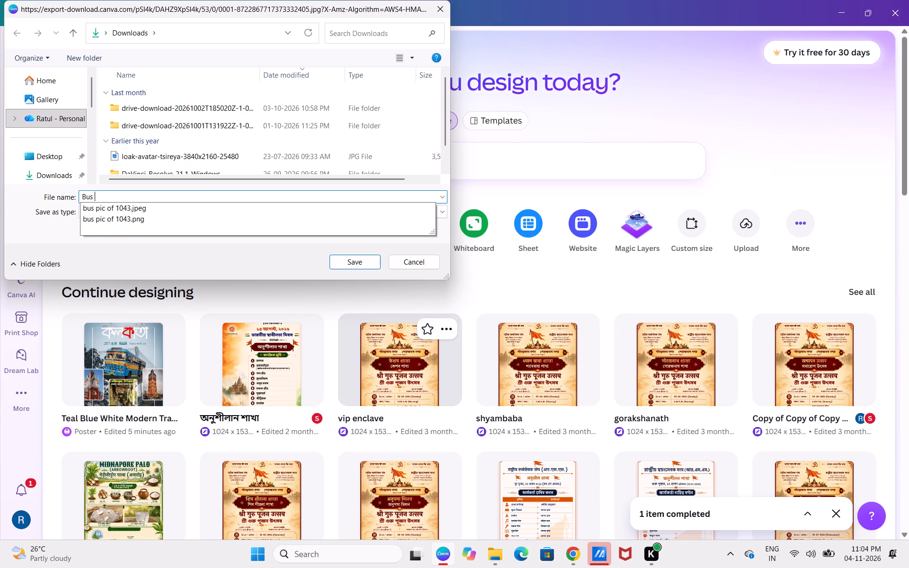
text(Poster)
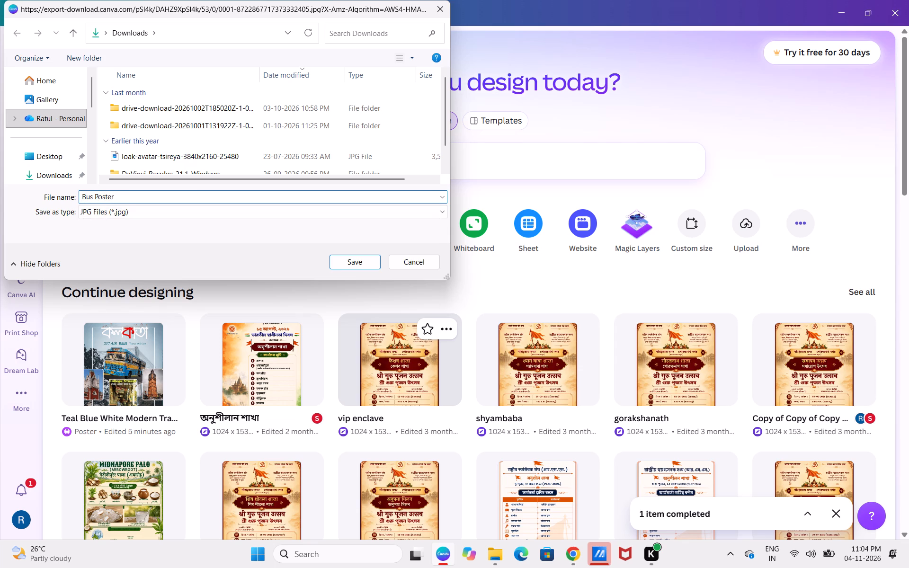
click(350, 260)
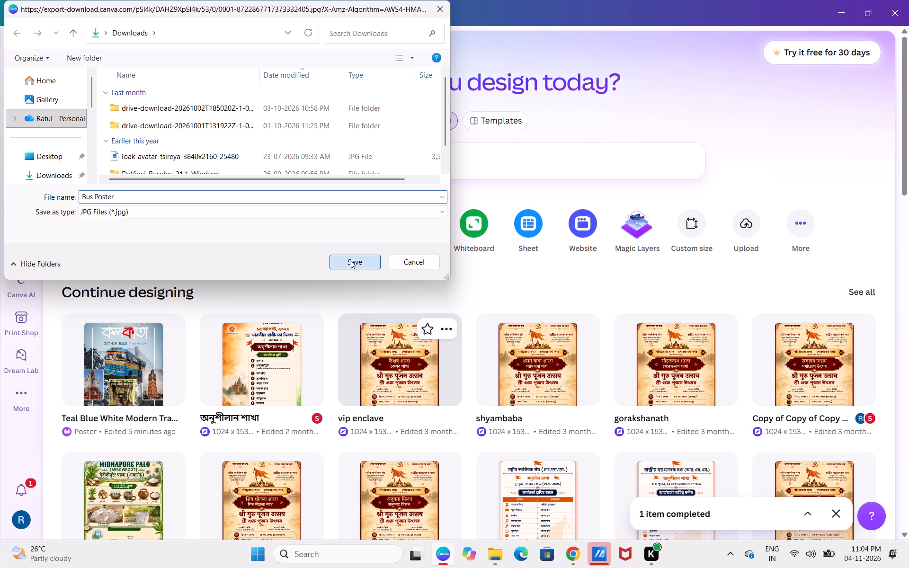
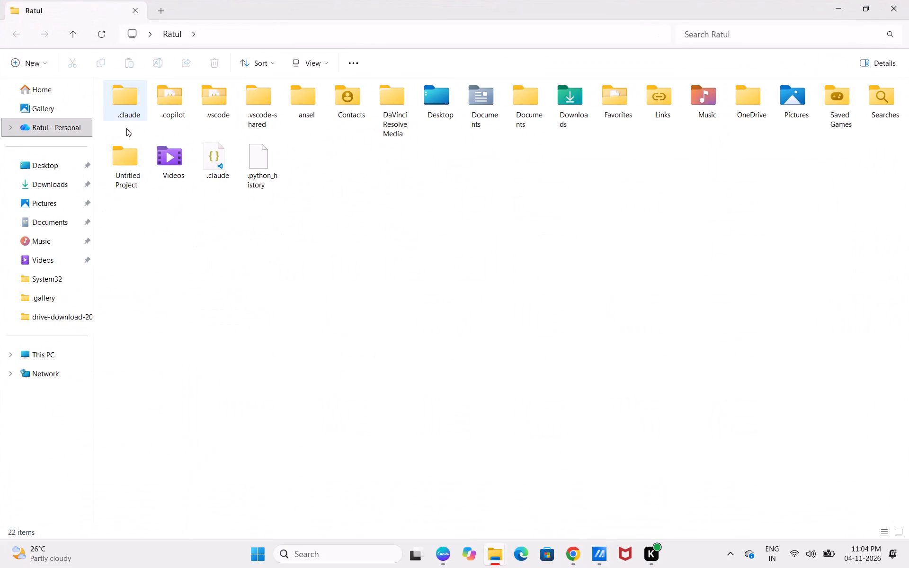
Open the exported Bus Poster image from the Downloads folder to check the result.
click(70, 84)
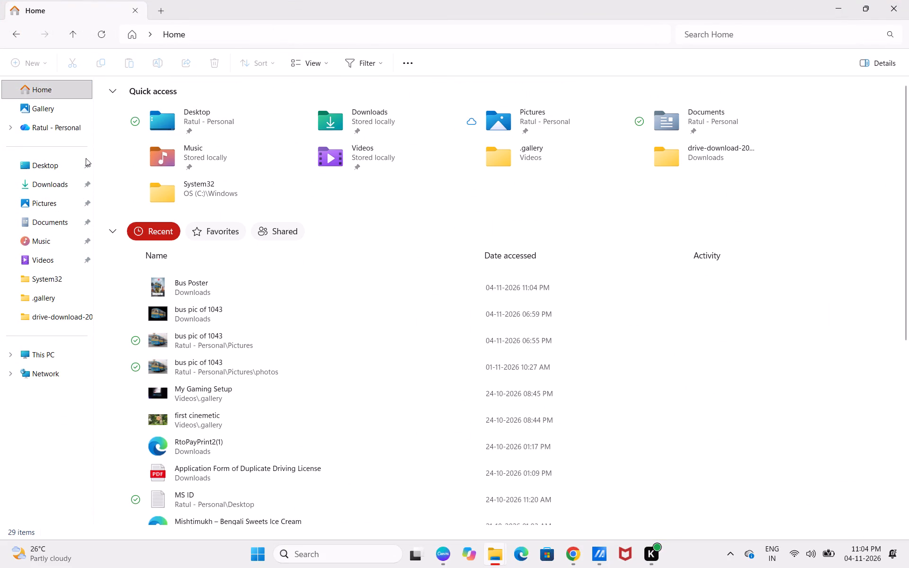
click(54, 183)
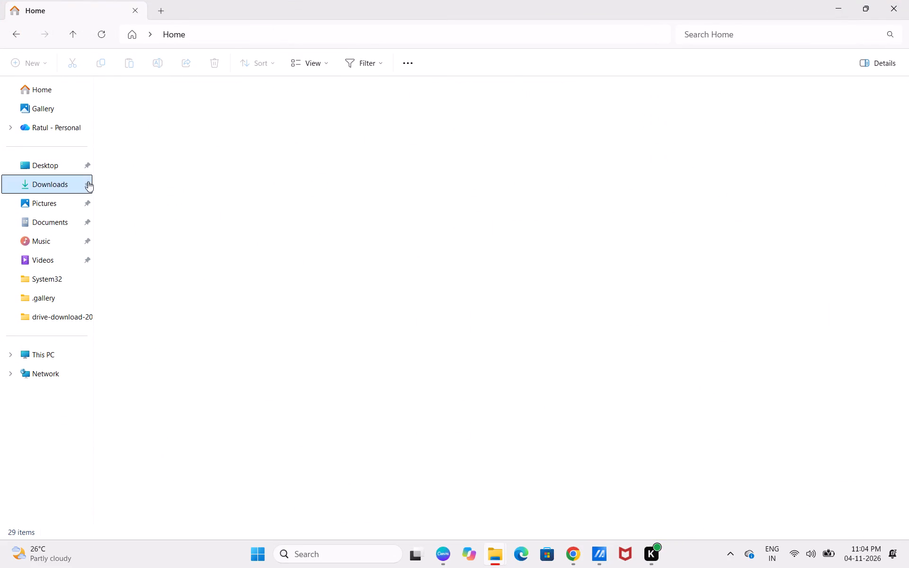
double_click(164, 119)
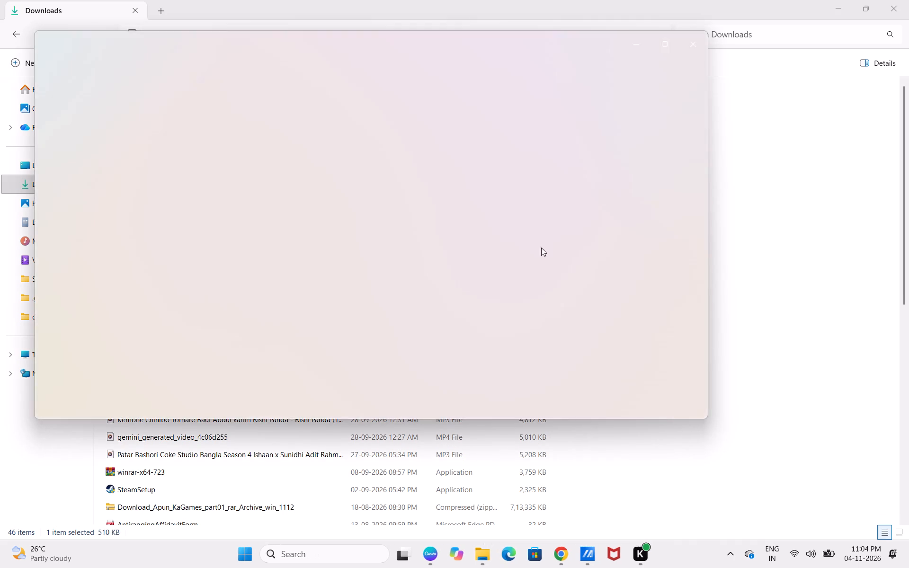
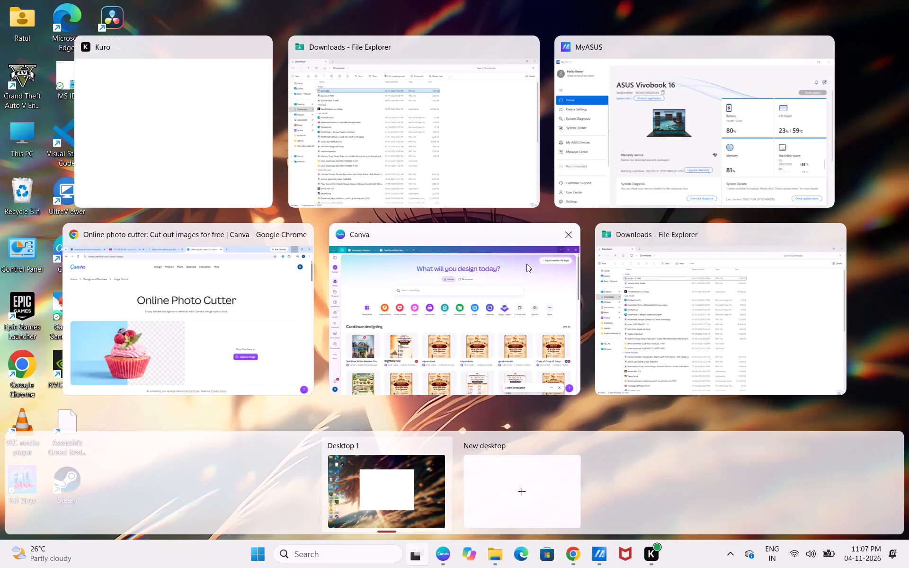
Switch to Chrome and bring up the YouTube page with the Dard Karaara song video.
click(198, 280)
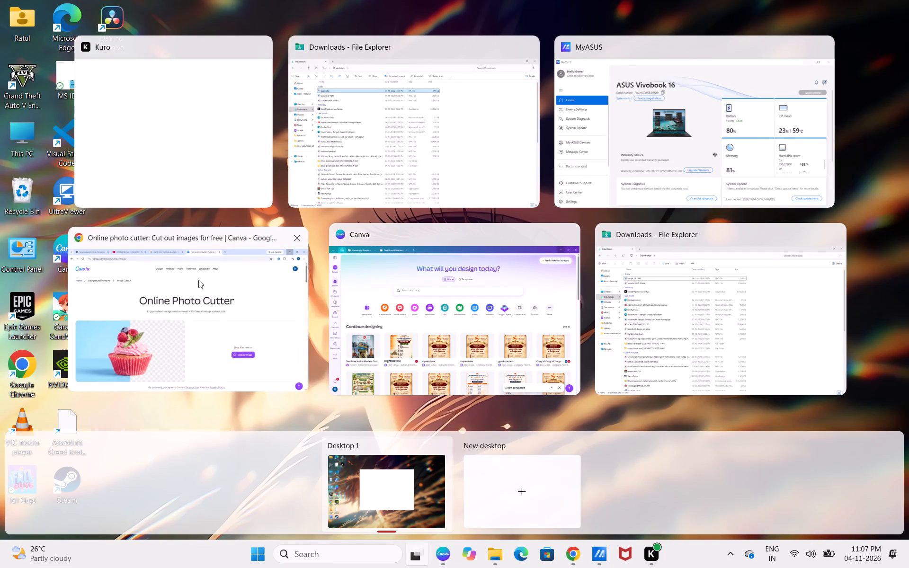
click(203, 16)
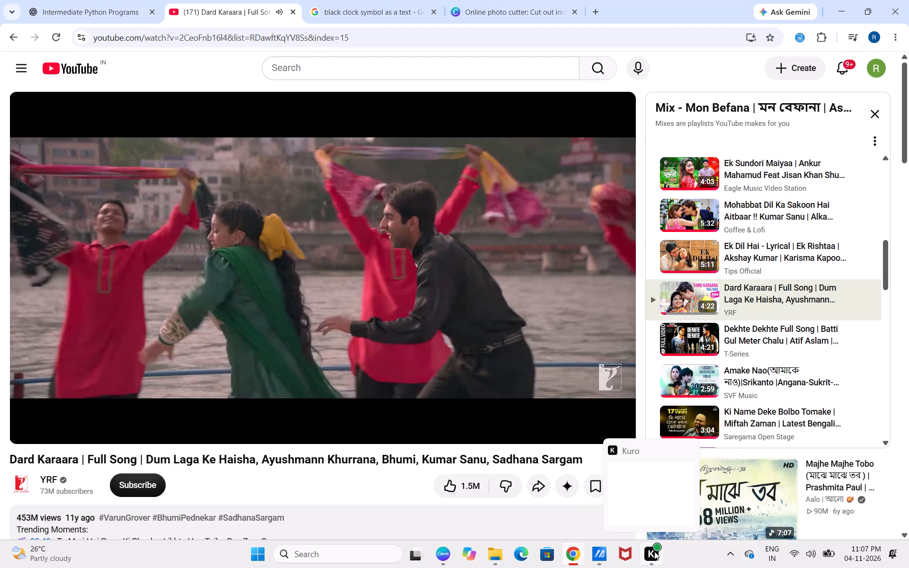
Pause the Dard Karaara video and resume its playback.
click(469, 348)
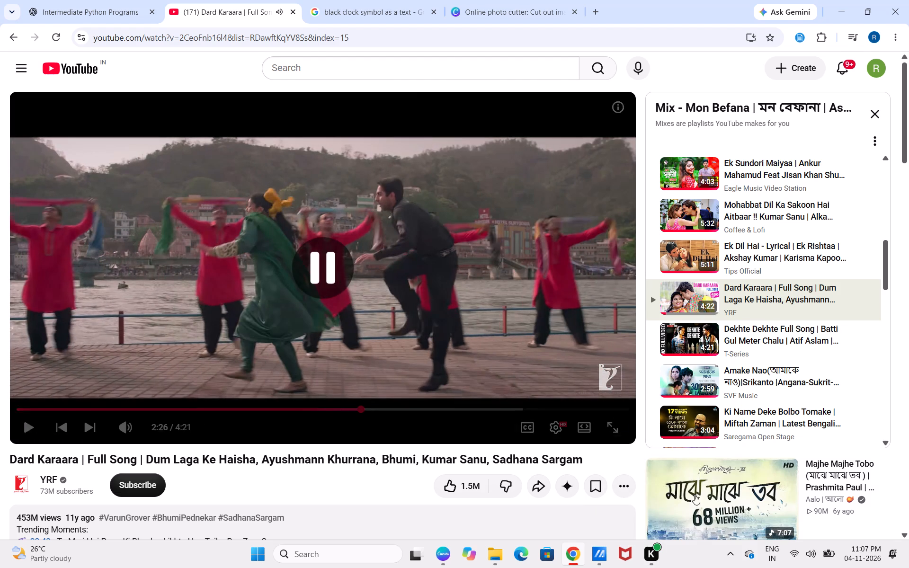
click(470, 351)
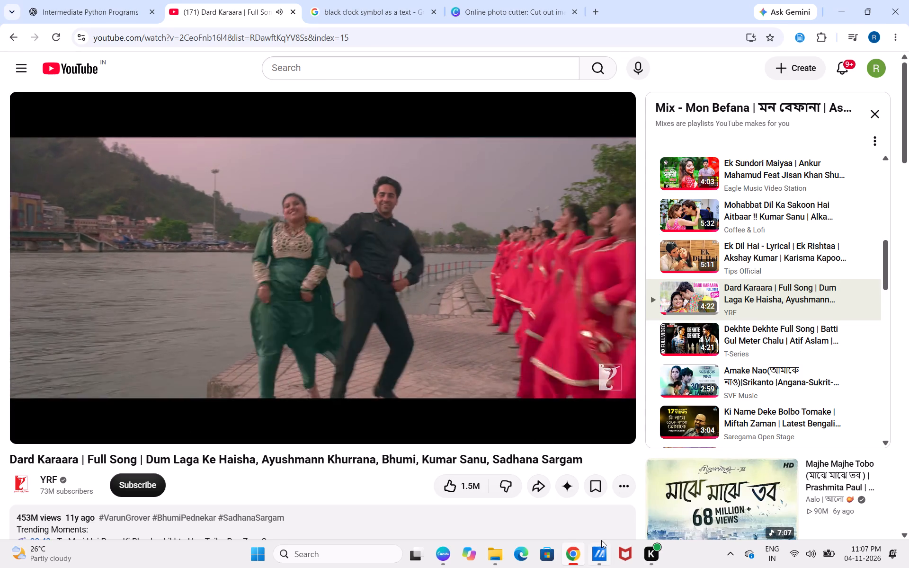
Bring up the MyASUS window and close it.
click(603, 555)
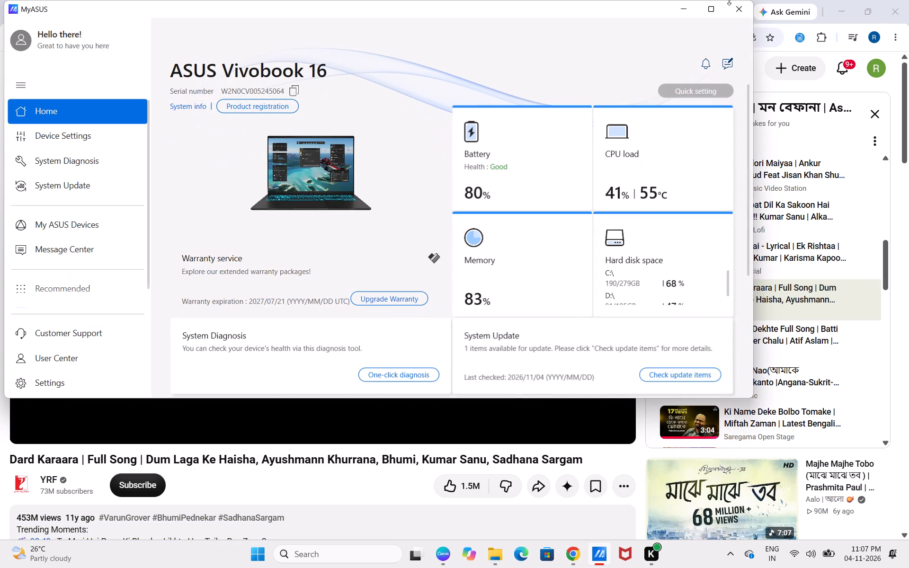
click(733, 1)
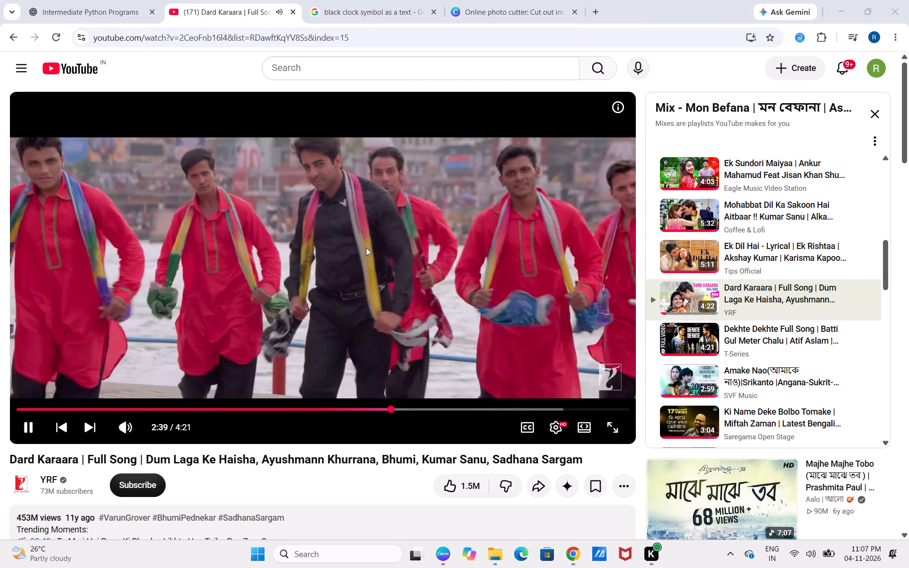
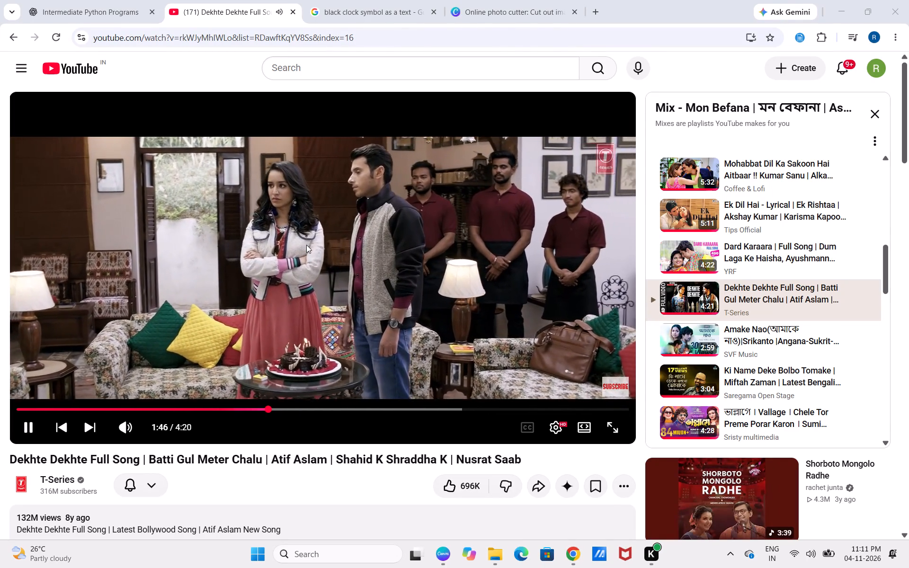
Rewind the Dekhte Dekhte song video by 85 seconds, keeping it playing.
key(Left)
key(Left)
key(Left)
key(Left)
key(Left)
key(Left)
key(Left)
key(Left)
key(Left)
key(Left)
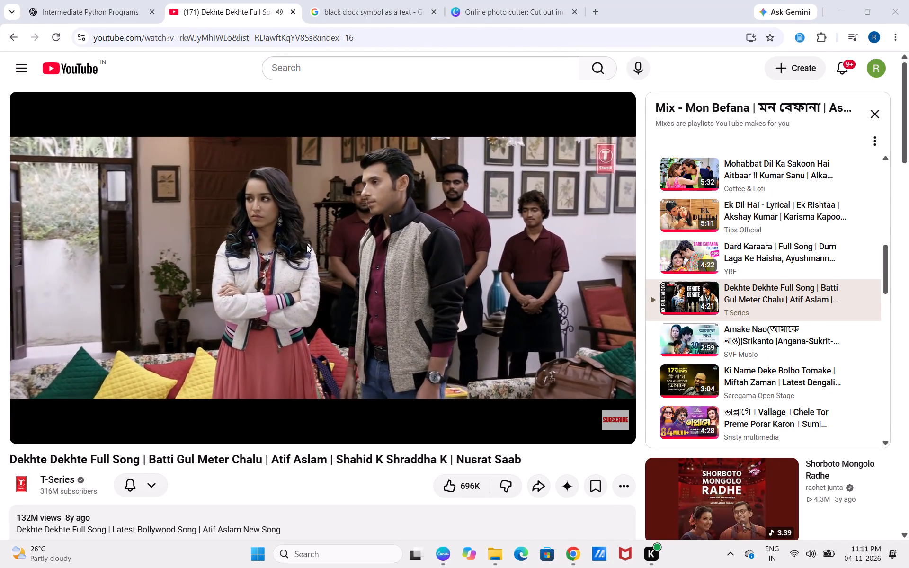
click(120, 340)
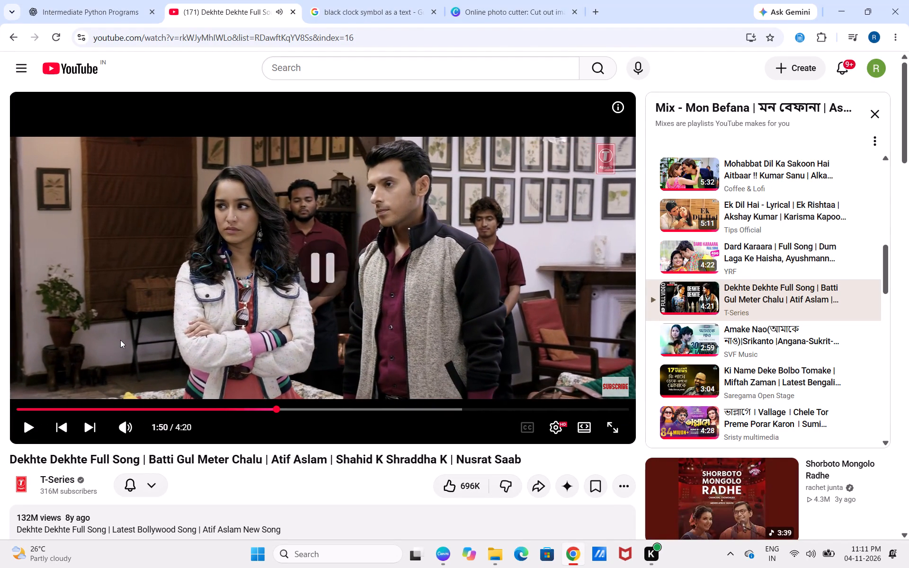
click(120, 340)
key(Left)
key(Left)
key(Left)
key(Left)
key(Left)
key(Left)
key(Left)
key(Left)
key(Left)
key(Left)
key(Left)
key(Left)
key(Left)
key(Left)
key(Left)
key(Left)
key(Left)
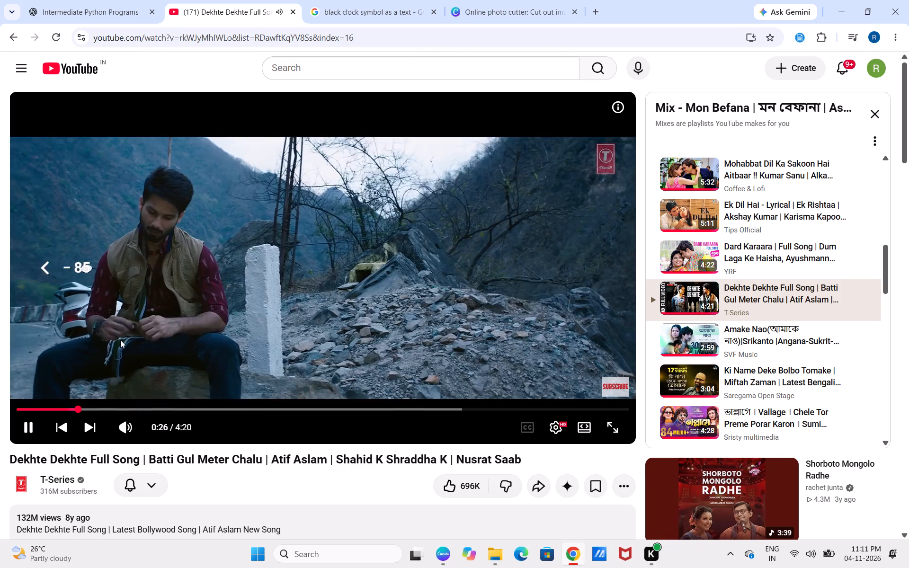
Skip the song video forward 20 seconds and back 25 seconds, pausing it at 0:45.
key(Right)
key(Right)
key(Right)
key(Right)
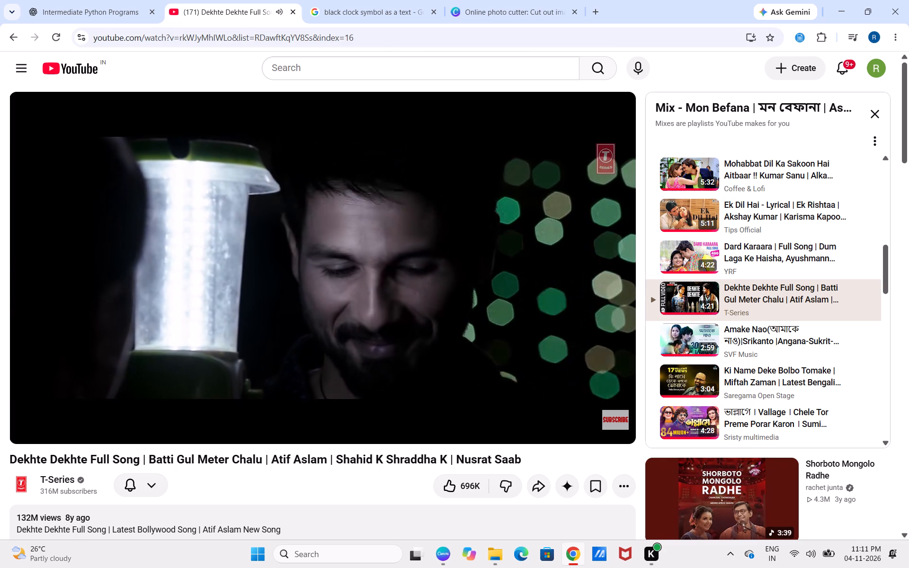
key(Left)
key(Left)
key(Left)
key(Left)
key(Left)
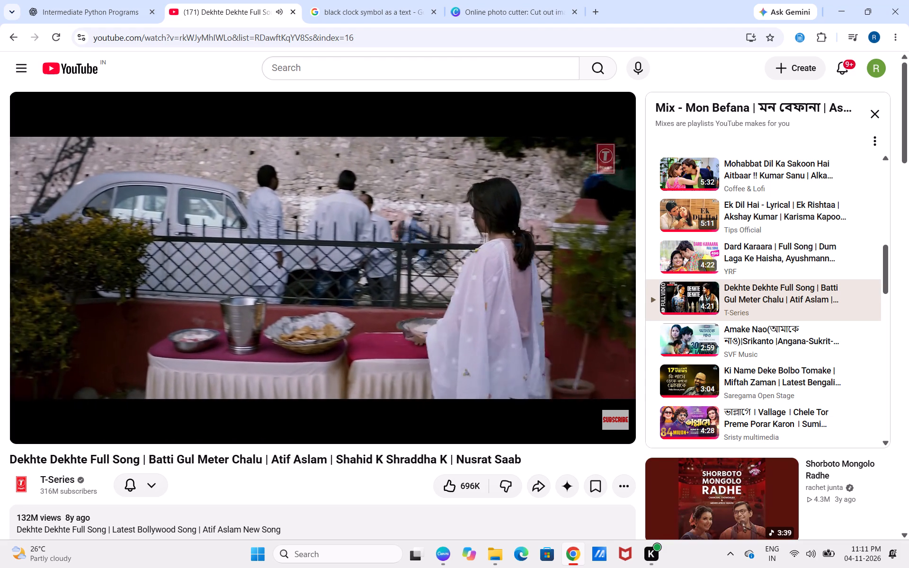
key(space)
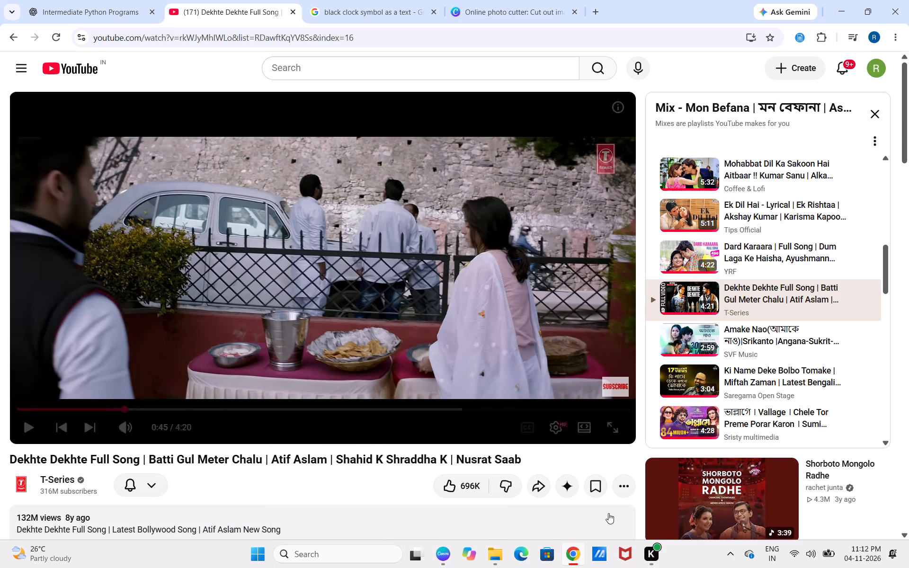
Switch to File Explorer, open the Bus Poster JPG from Downloads and examine the poster in a maximized window.
click(488, 558)
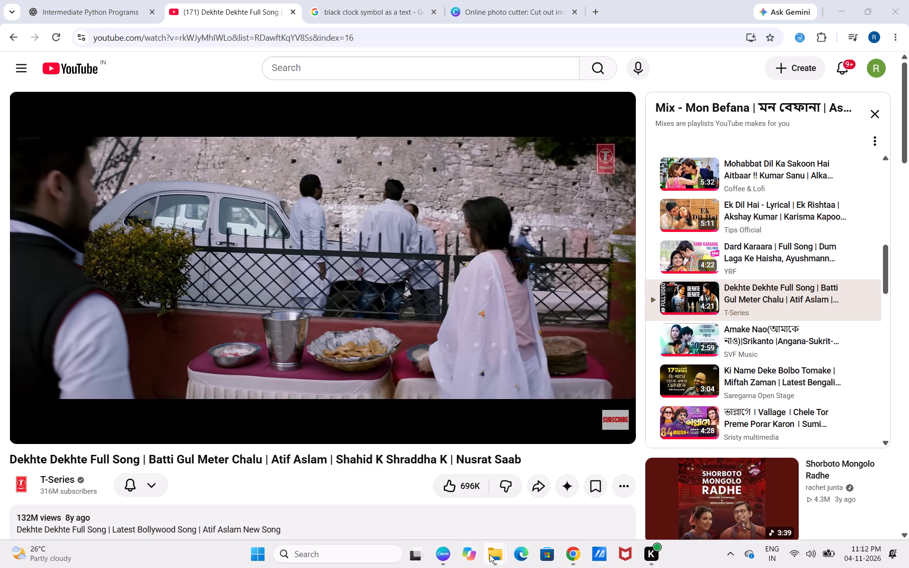
click(490, 553)
click(473, 477)
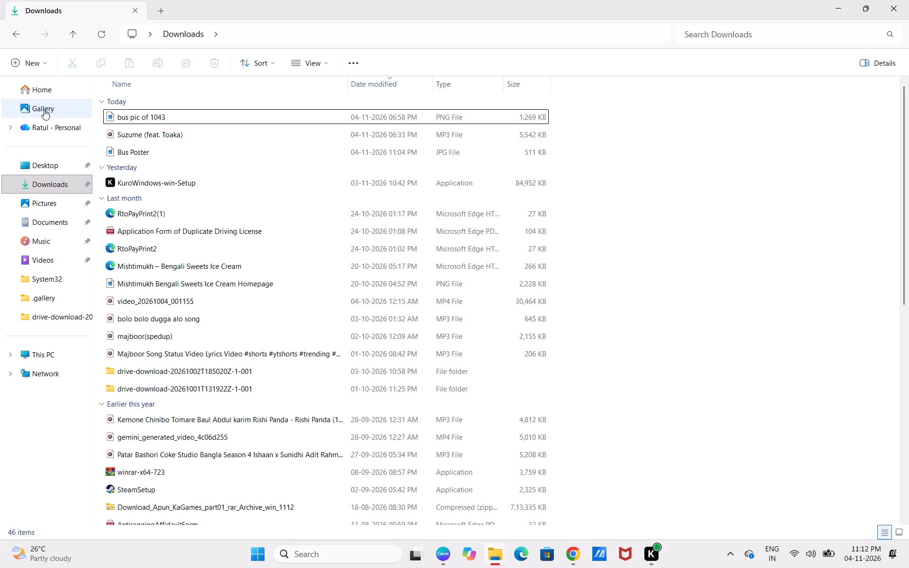
click(61, 192)
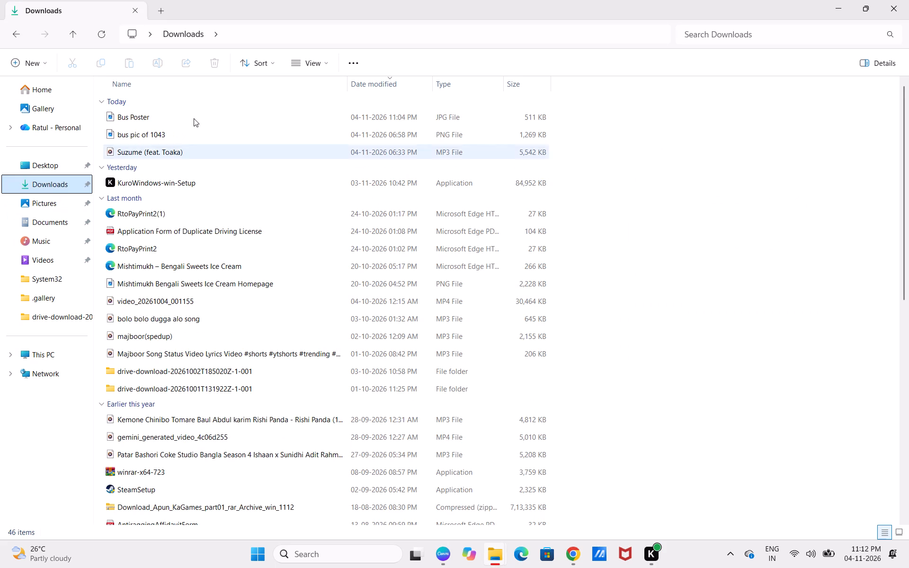
double_click(166, 119)
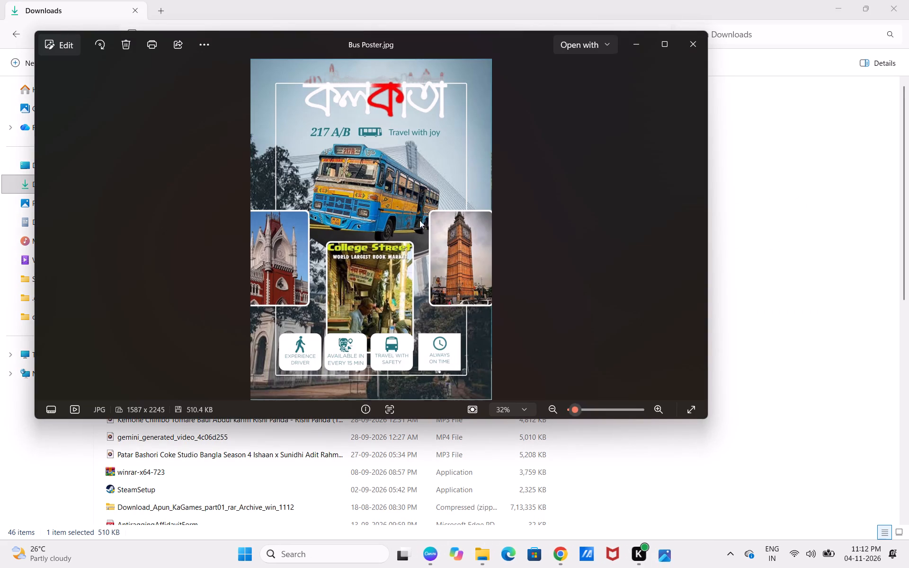
click(657, 45)
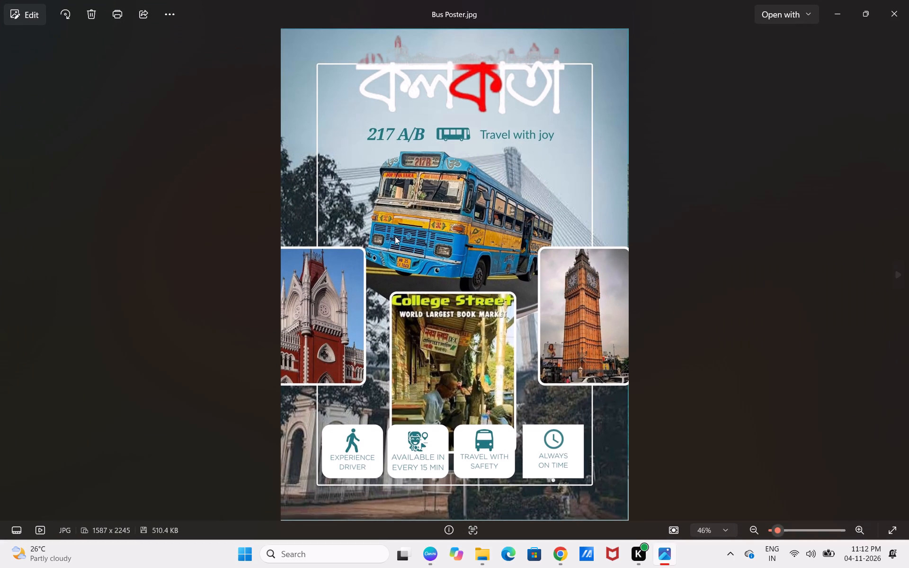
click(761, 256)
click(804, 375)
Switch to Canva and browse the Templates page, examining the recently viewed, inspired and trending designs.
click(432, 555)
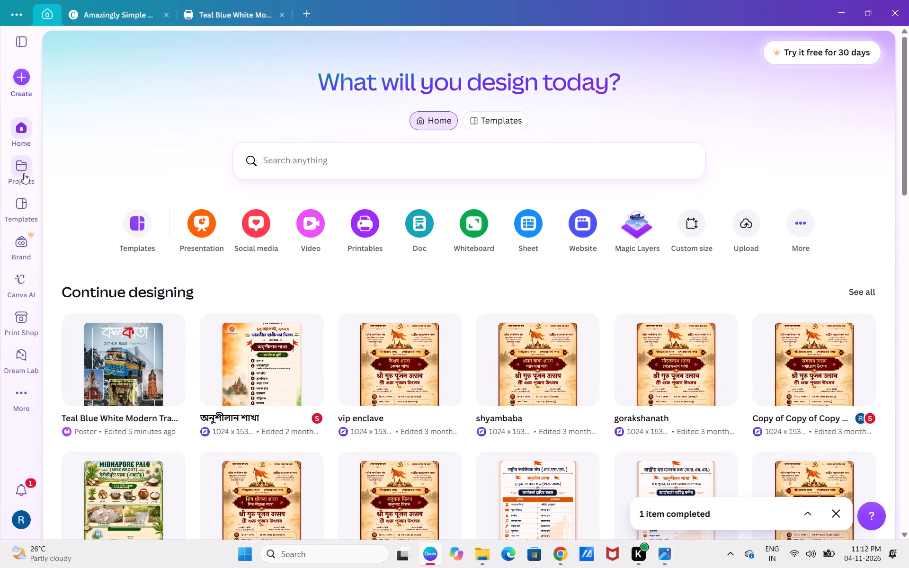
click(27, 215)
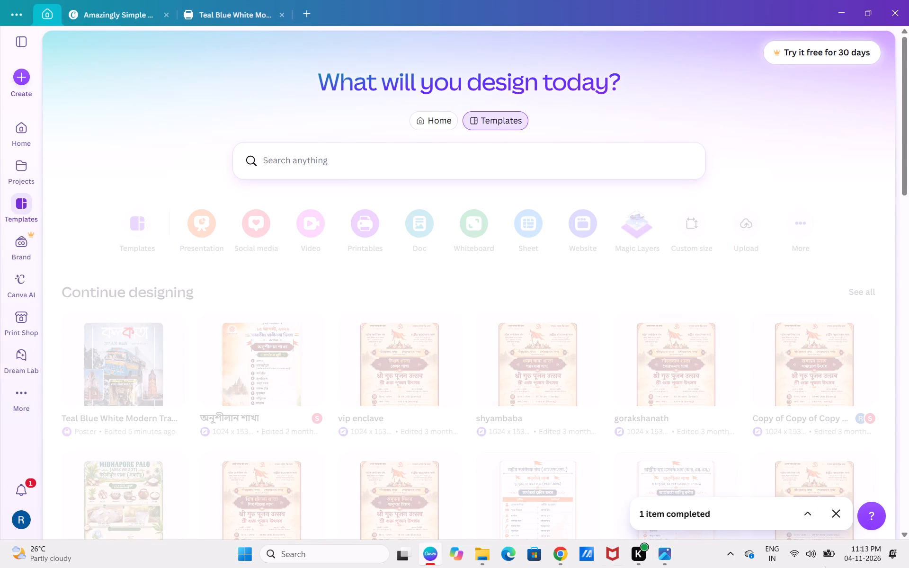
scroll(434, 320, down, 2)
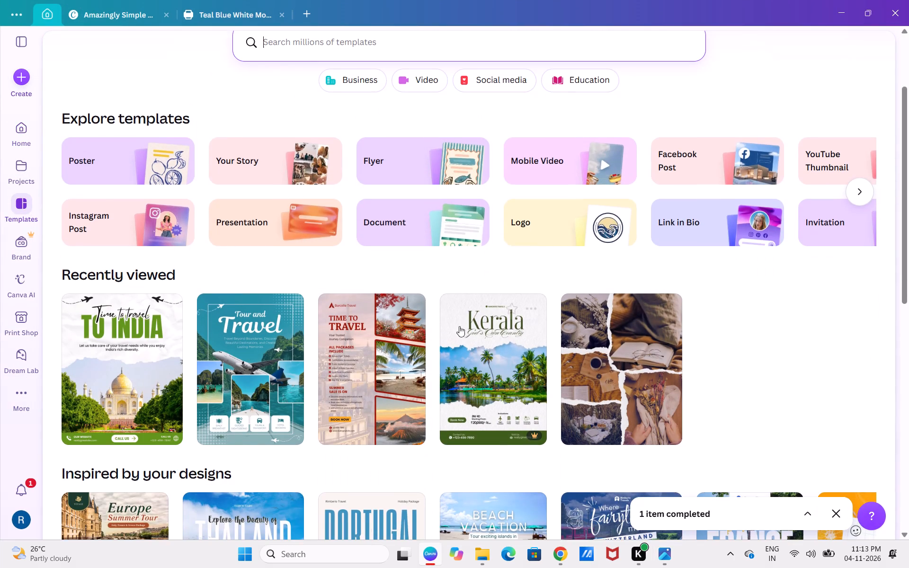
scroll(463, 329, down, 2)
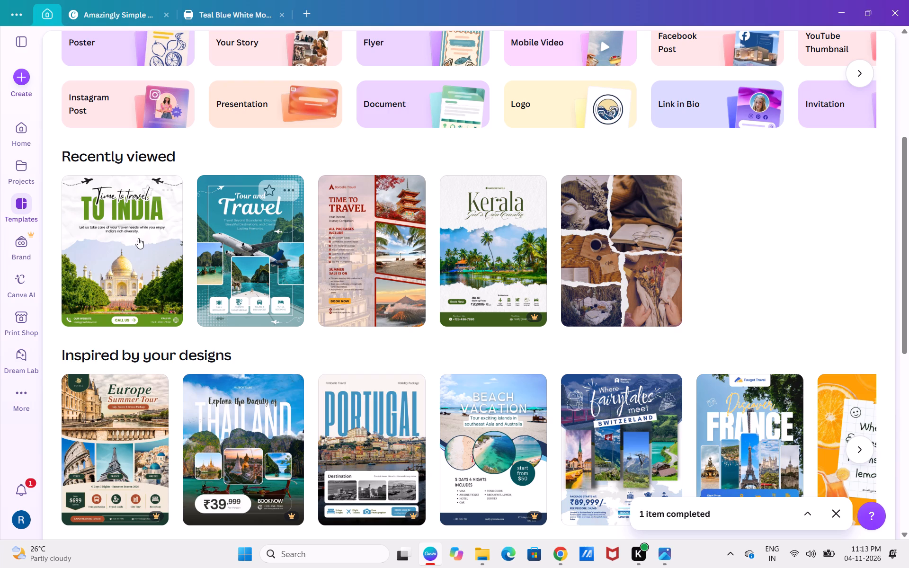
scroll(140, 236, down, 11)
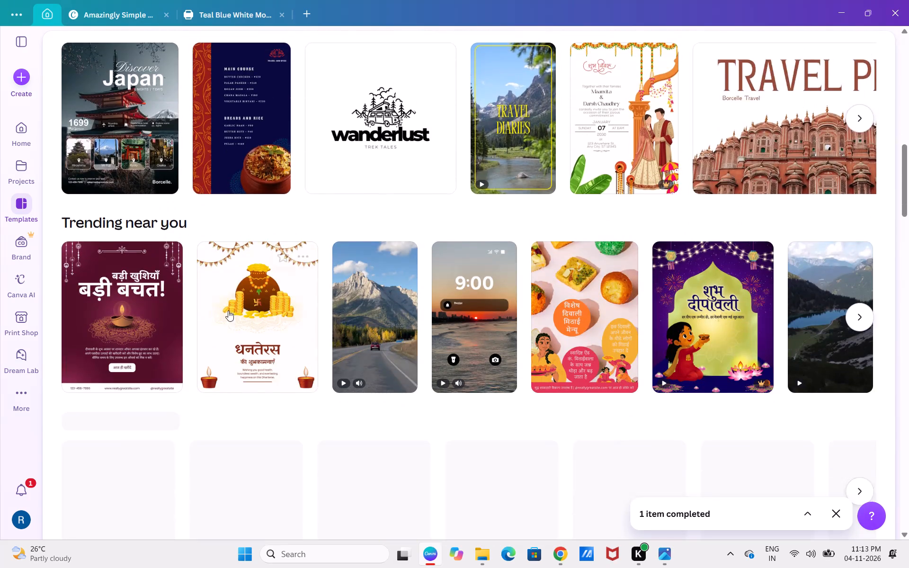
scroll(228, 311, down, 3)
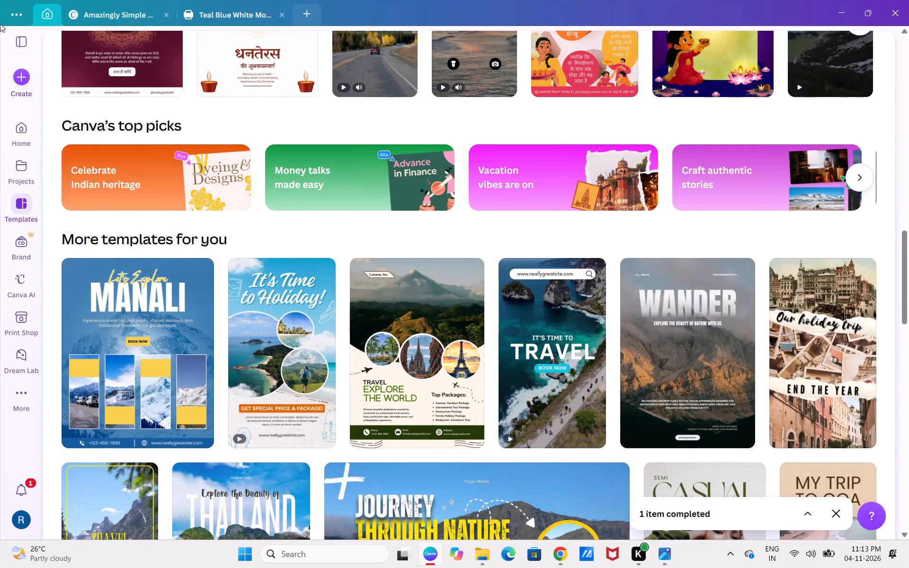
scroll(264, 208, up, 12)
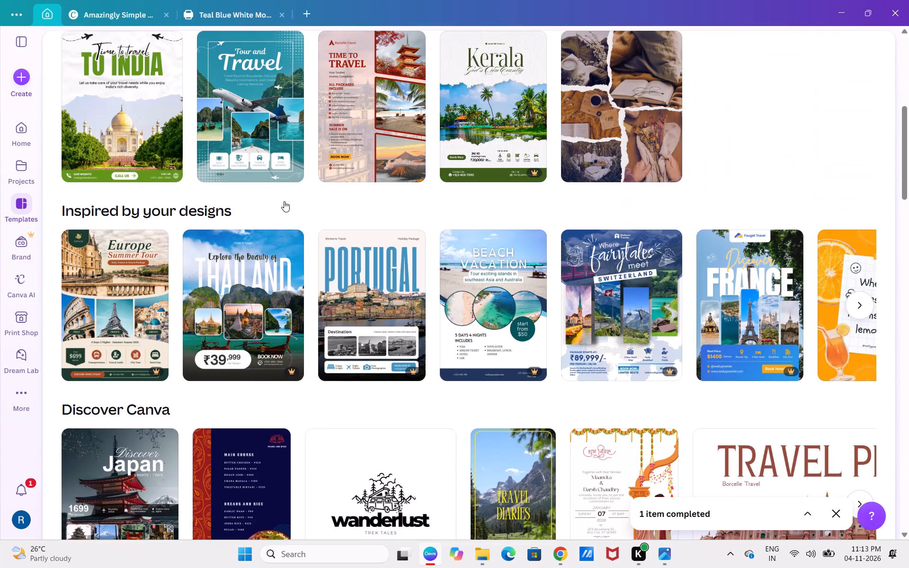
scroll(284, 205, up, 4)
scroll(327, 202, up, 3)
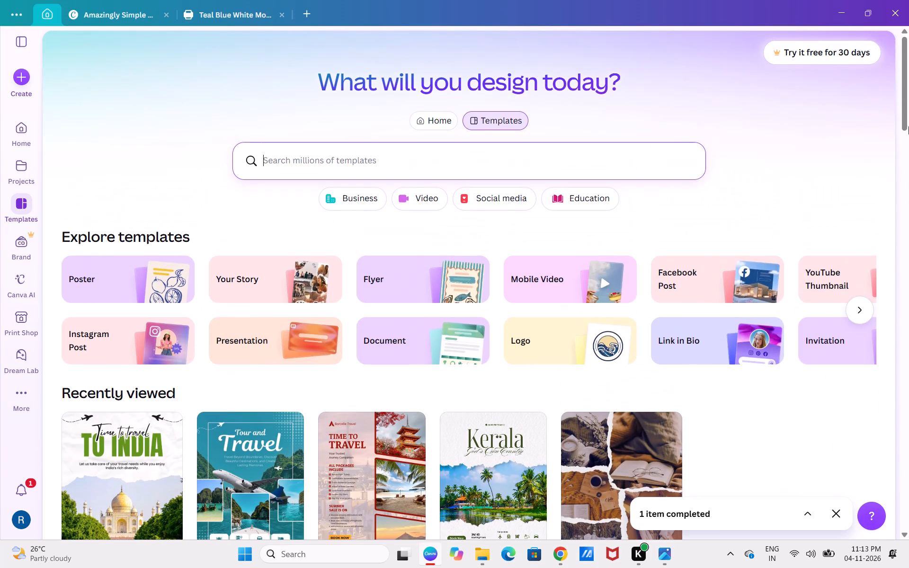
scroll(260, 107, up, 2)
scroll(239, 106, down, 3)
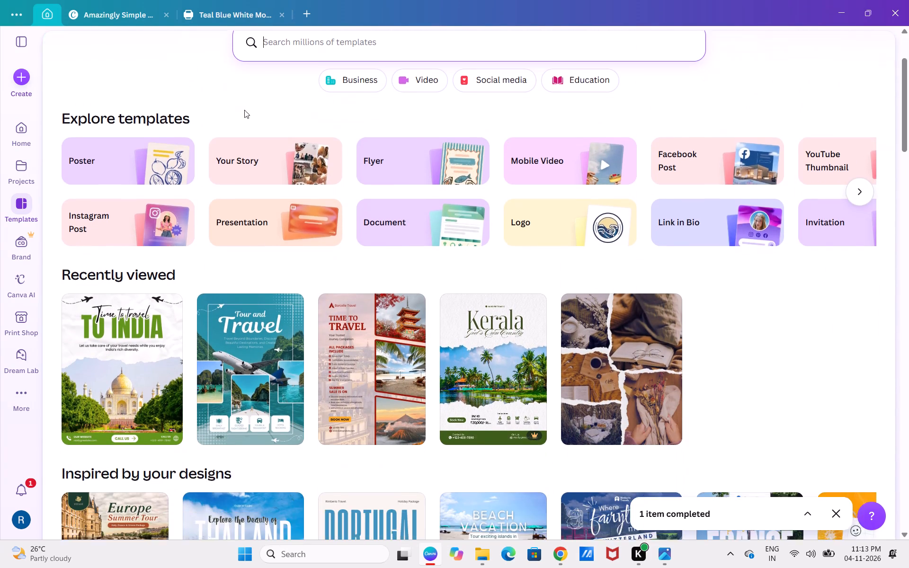
scroll(244, 110, down, 5)
scroll(444, 155, up, 1)
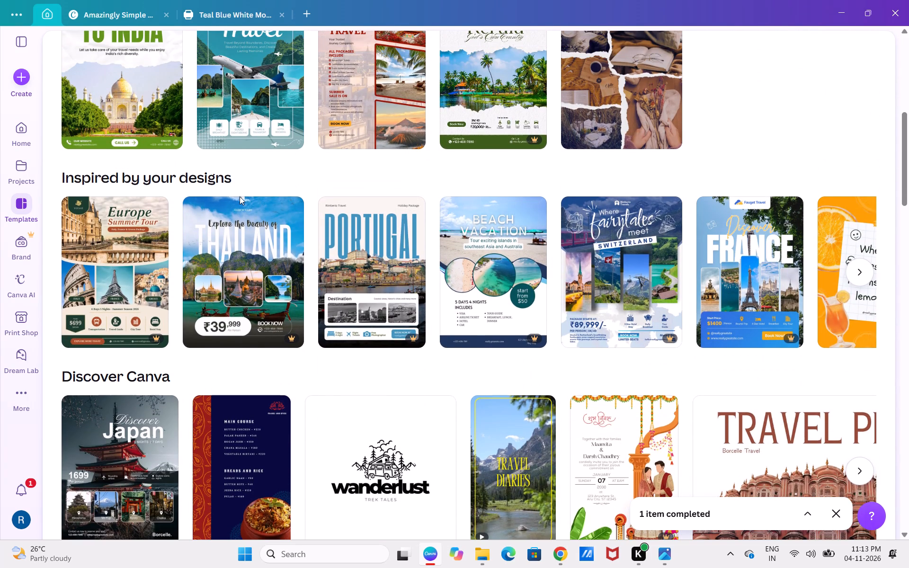
scroll(258, 199, up, 2)
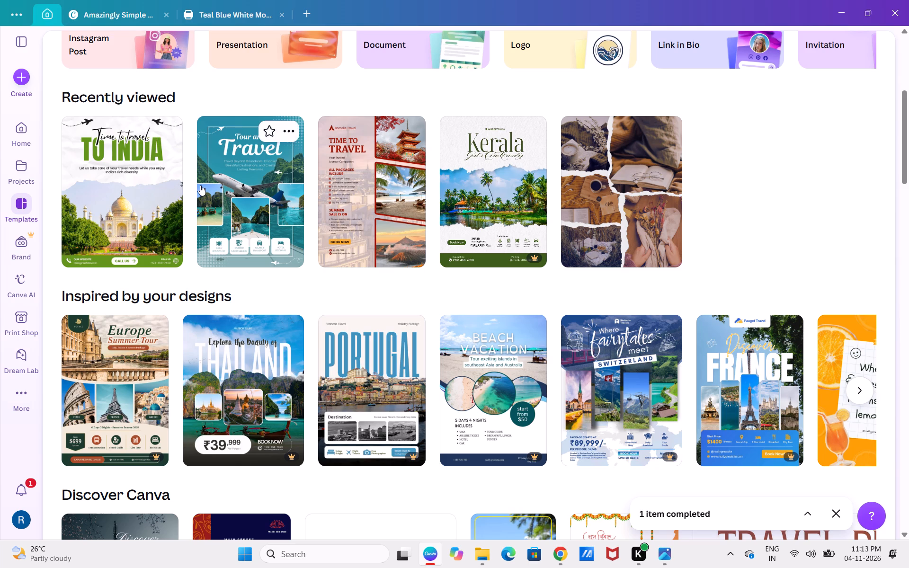
Preview the recently viewed "Time to travel to India" template and close the preview.
click(141, 169)
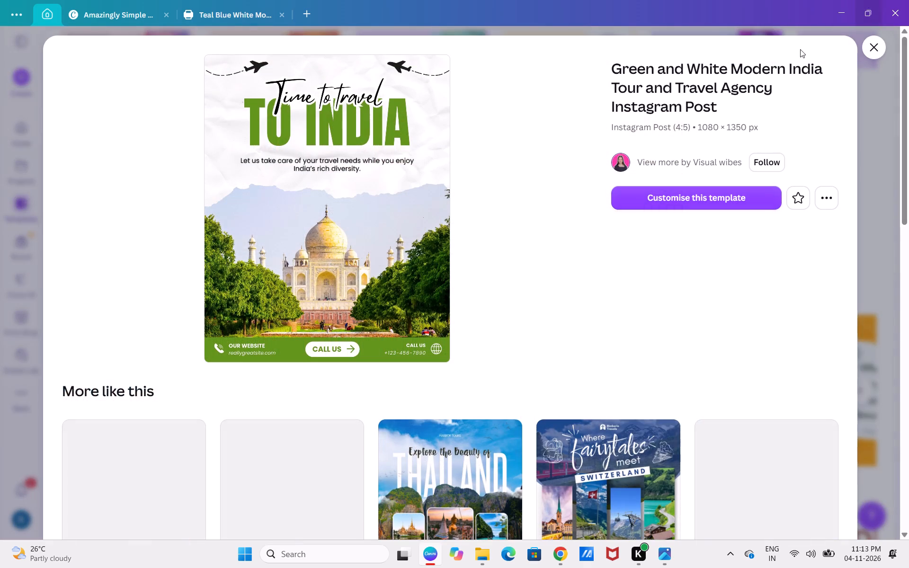
click(873, 41)
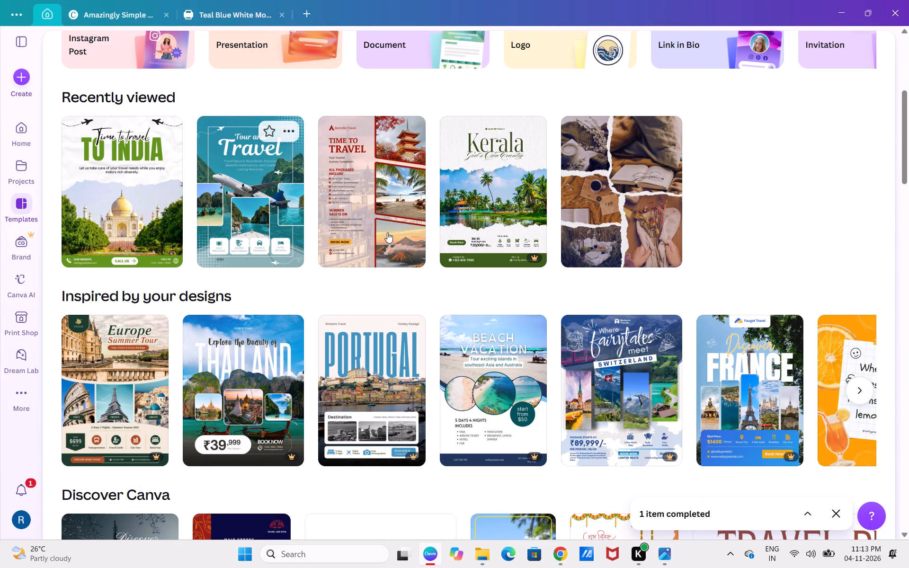
Show the Mobile Video template category and minimize Canva.
scroll(458, 232, up, 6)
click(616, 270)
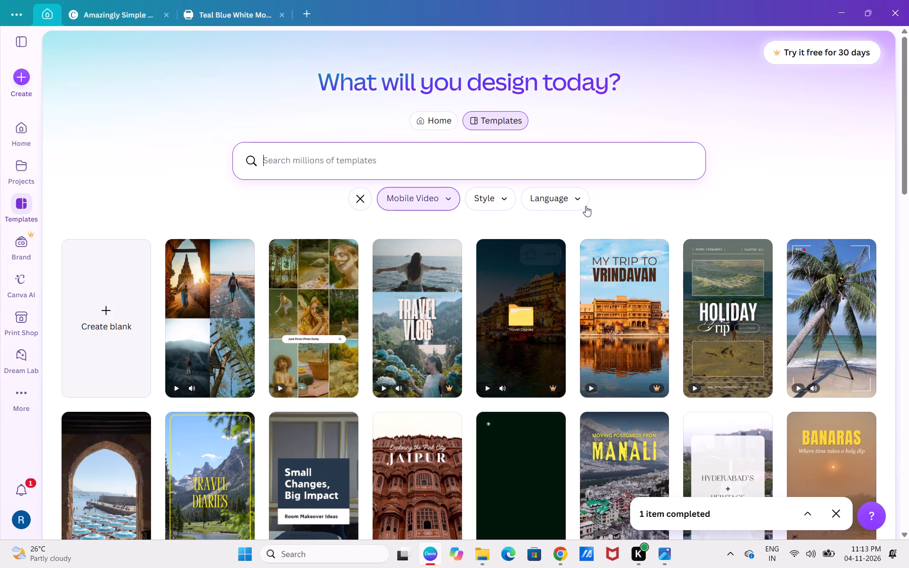
click(840, 8)
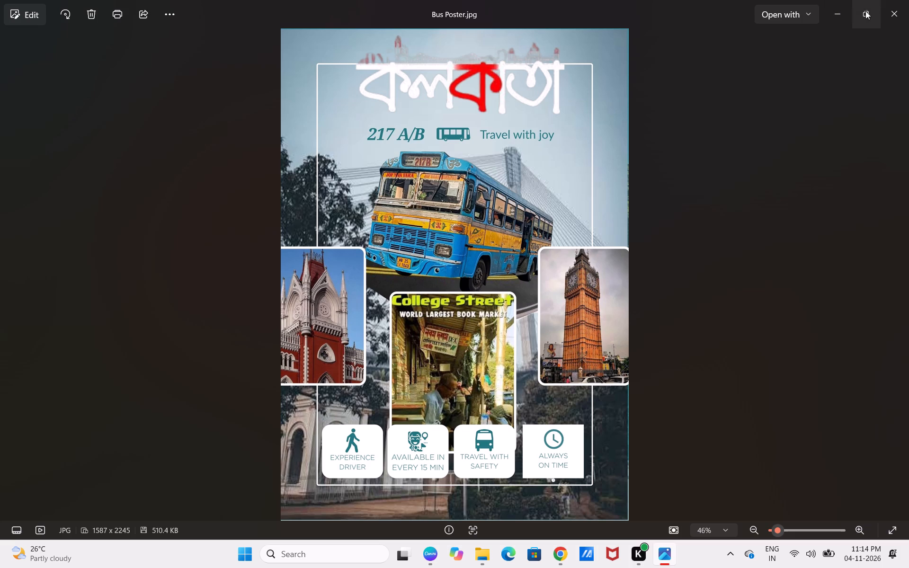
Close the Bus Poster image window and the Downloads folder window.
click(888, 0)
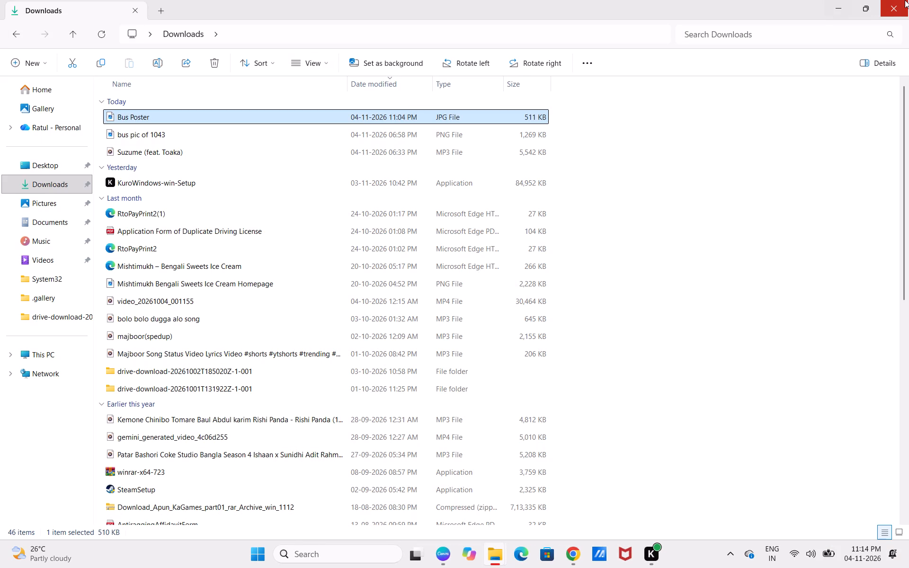
click(903, 0)
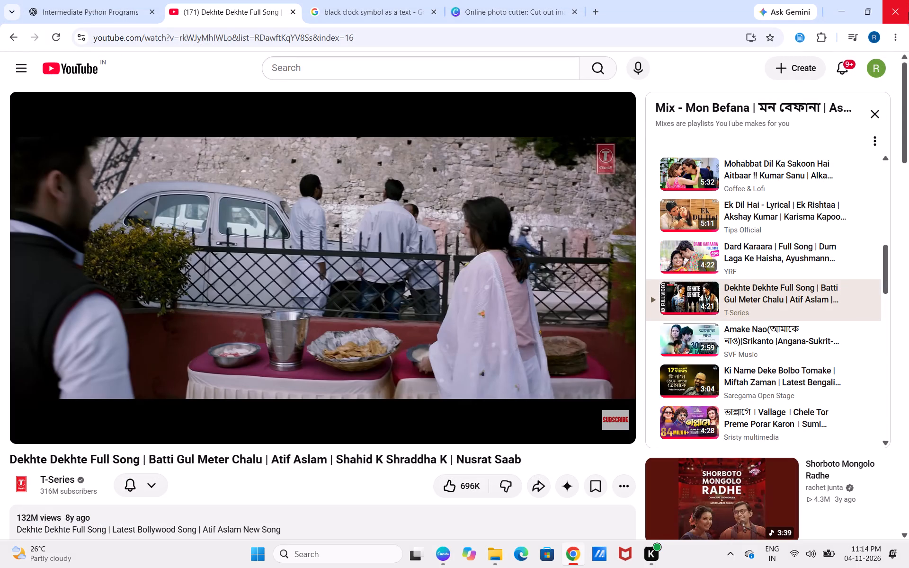